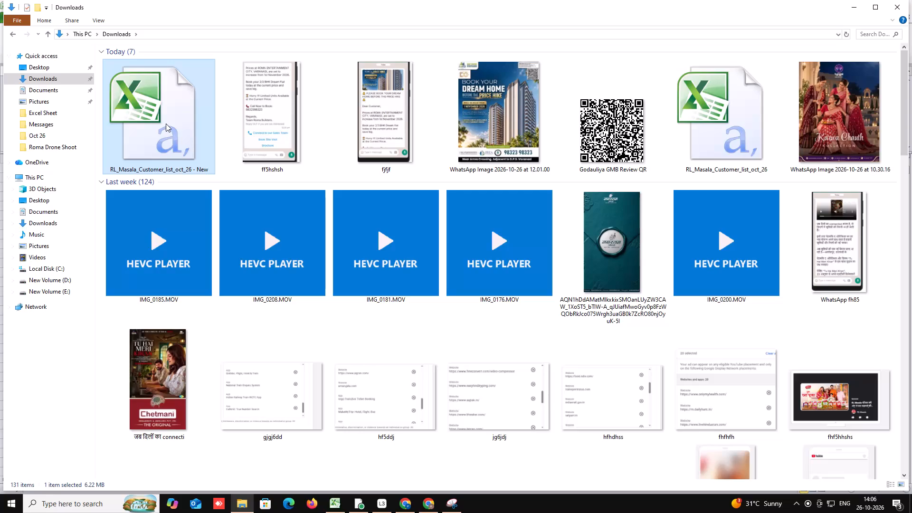
Reopen the RL_Masala_Customer_list_oct_26 - New CSV file from Downloads, discarding its unsaved changes.
double_click(166, 123)
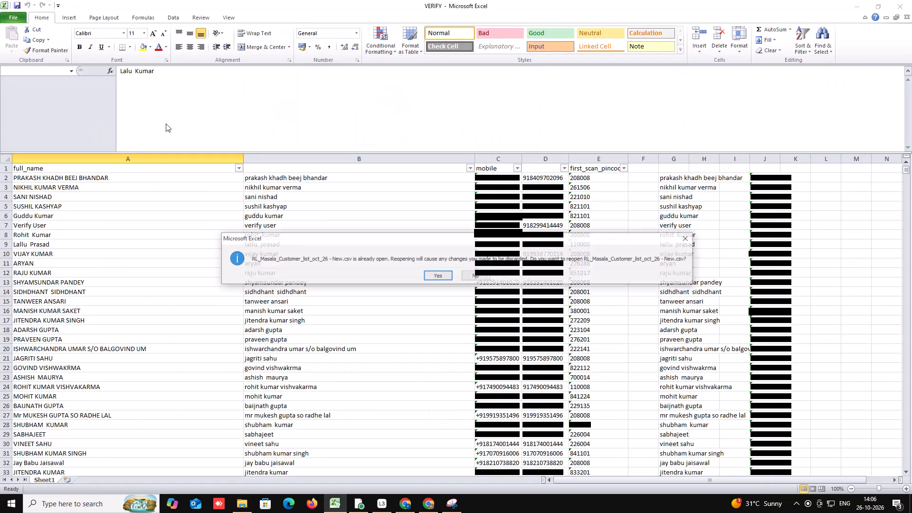
click(437, 278)
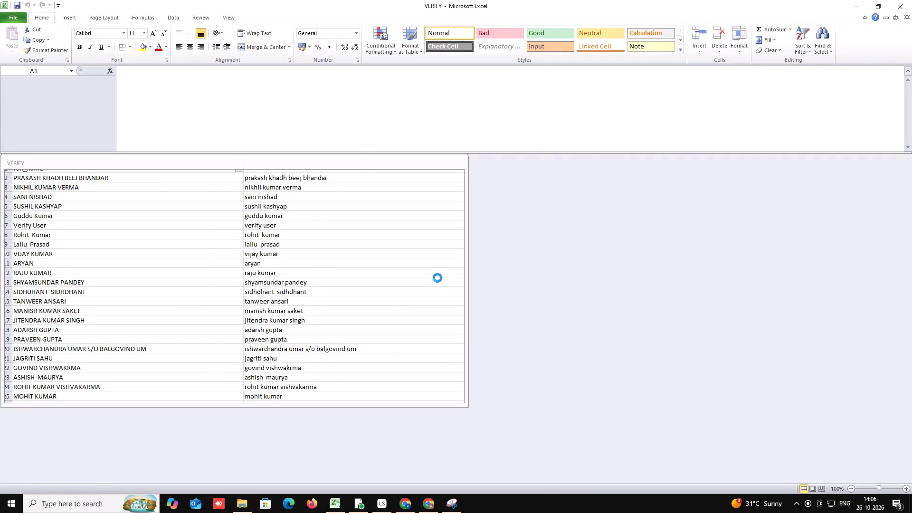
click(29, 214)
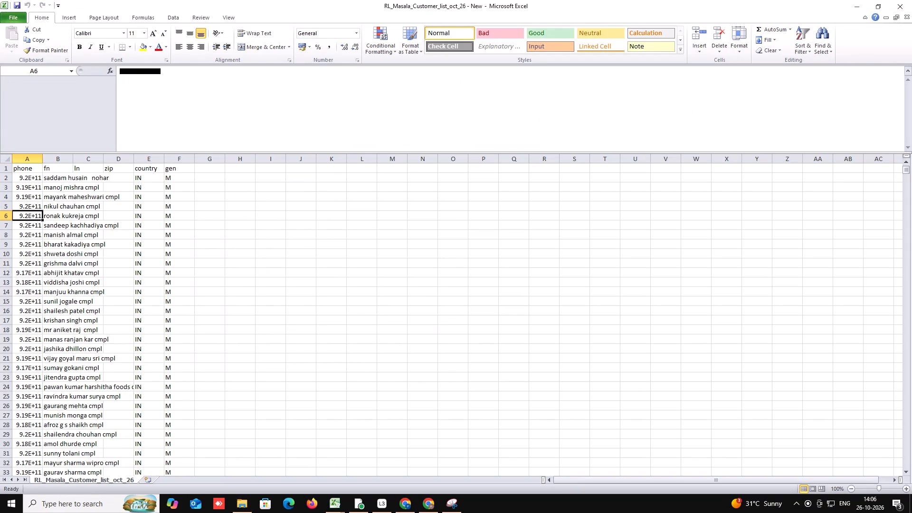
Examine the phone, name, country and gender entries in the first few hundred rows of the customer list.
click(21, 262)
scroll(346, 283, down, 20)
scroll(346, 283, down, 13)
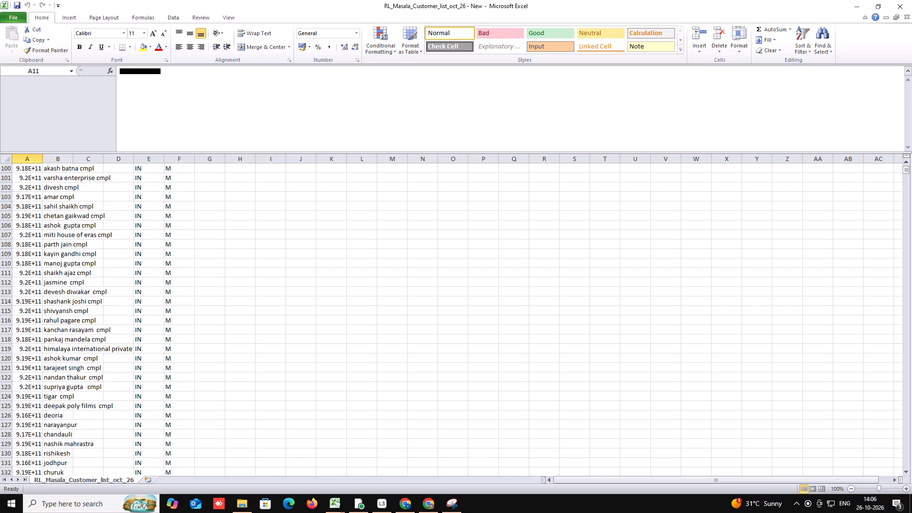
scroll(367, 300, down, 4)
scroll(143, 297, down, 20)
scroll(143, 297, down, 2)
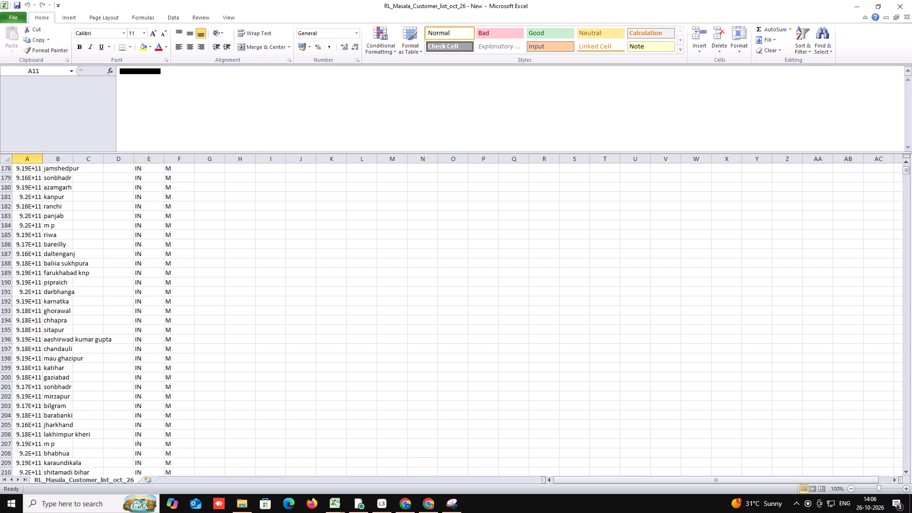
click(37, 242)
scroll(40, 276, down, 19)
scroll(45, 268, down, 9)
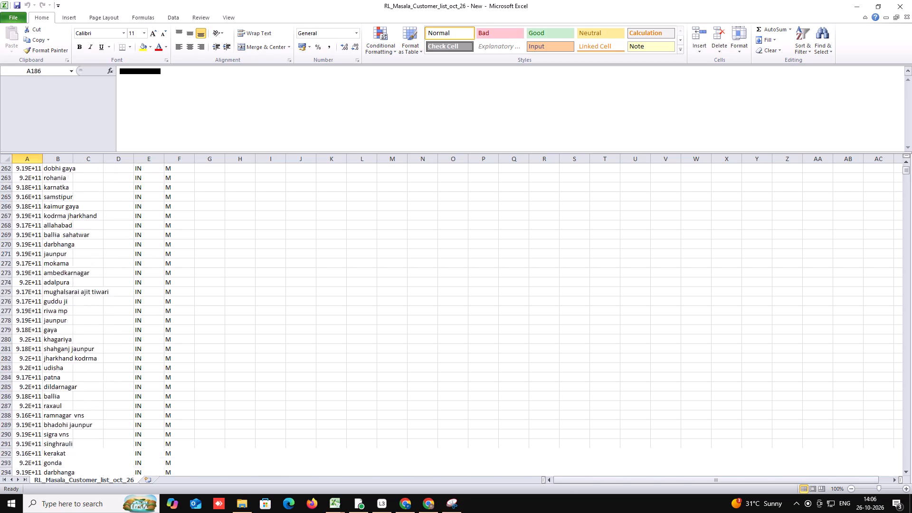
scroll(45, 268, down, 9)
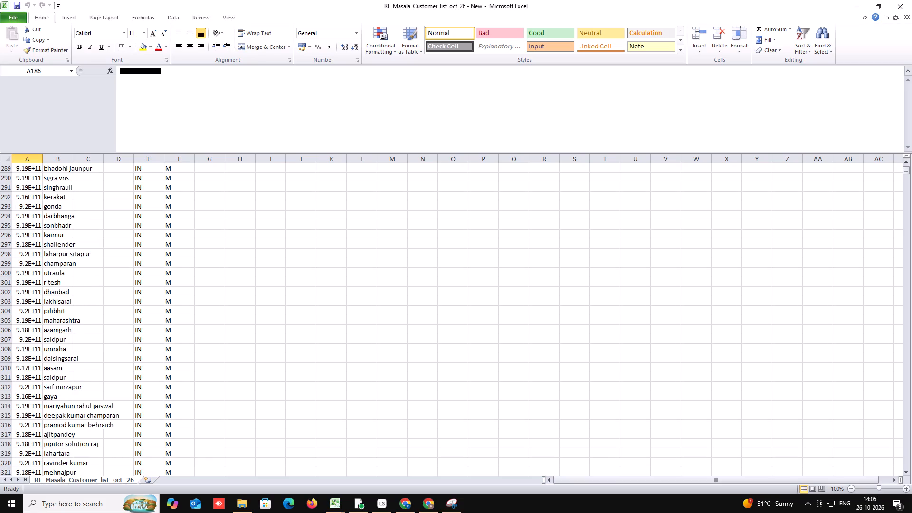
click(32, 273)
scroll(238, 291, down, 8)
Look through the rest of the customer list to find where the phone and name entries end.
drag(907, 171, 907, 184)
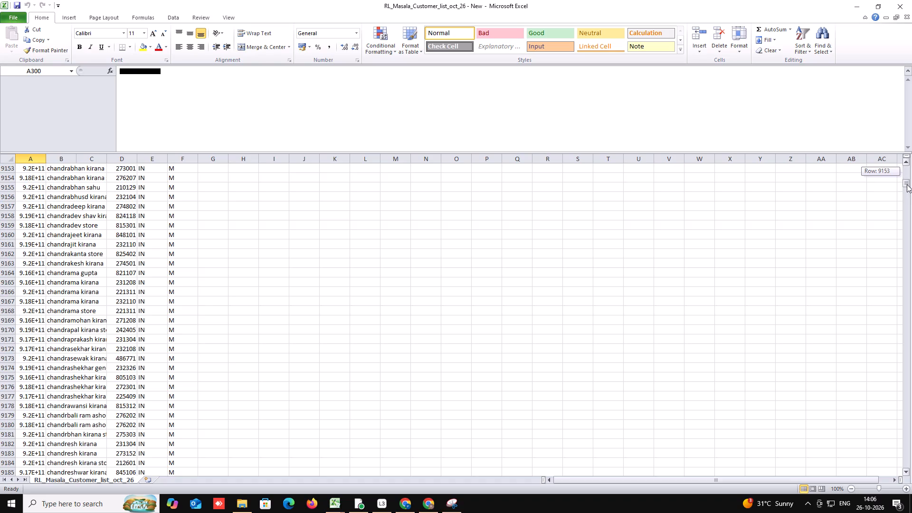
drag(907, 184, 911, 222)
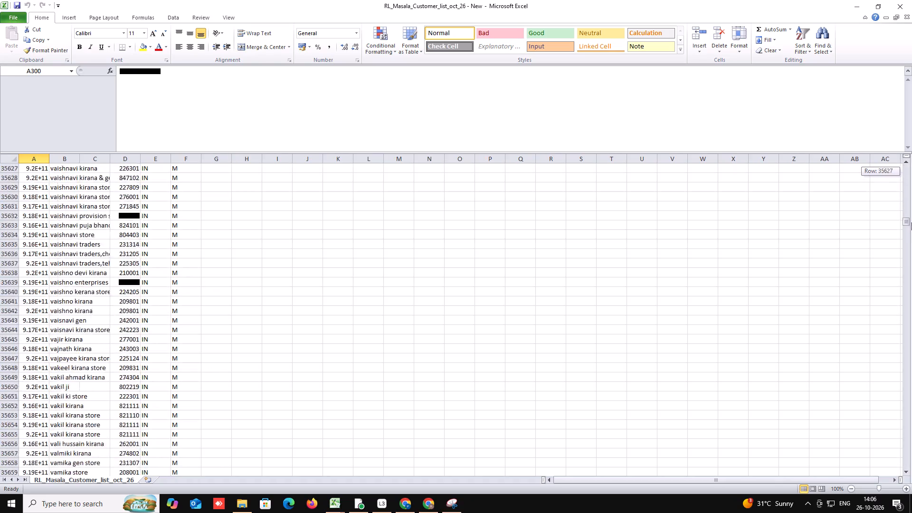
drag(911, 222, 910, 266)
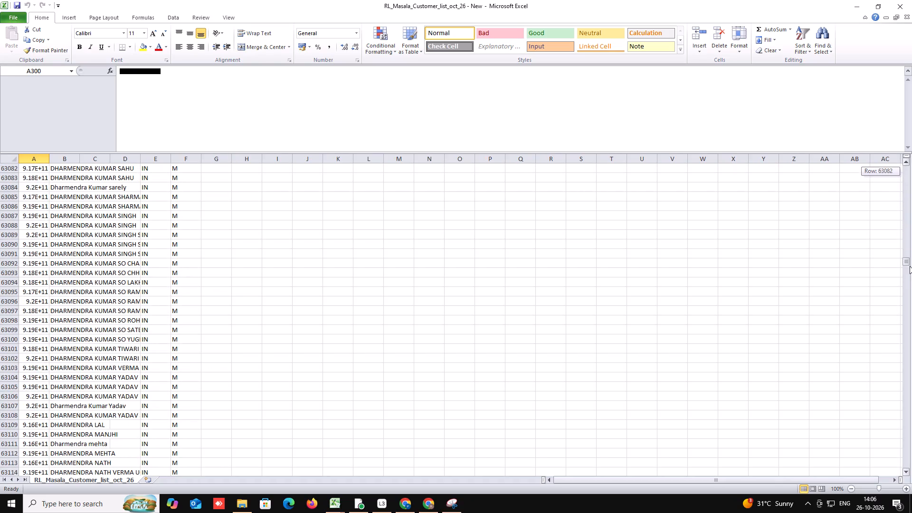
drag(910, 266, 908, 272)
drag(908, 261, 908, 264)
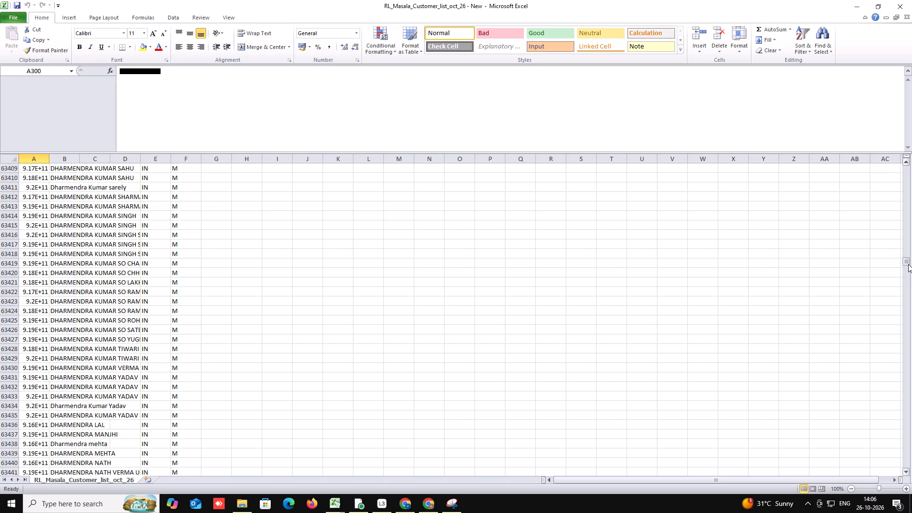
drag(908, 264, 906, 281)
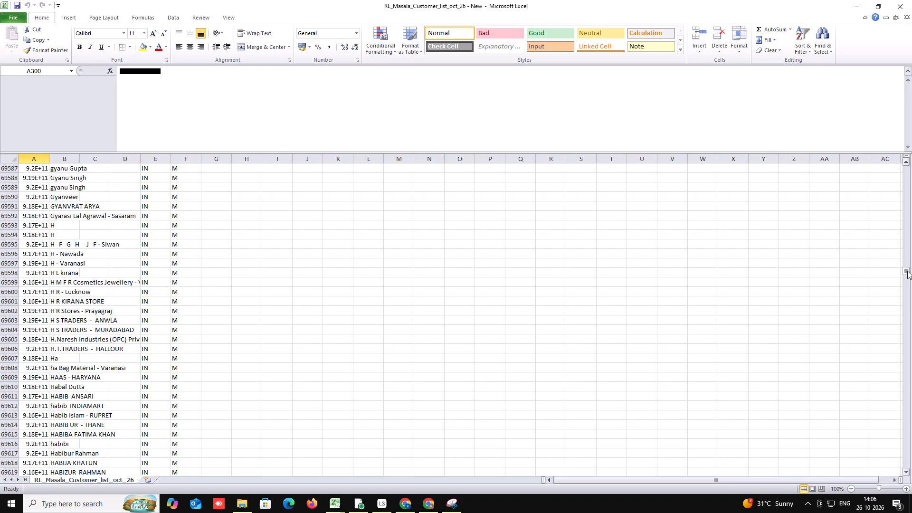
drag(907, 271, 907, 273)
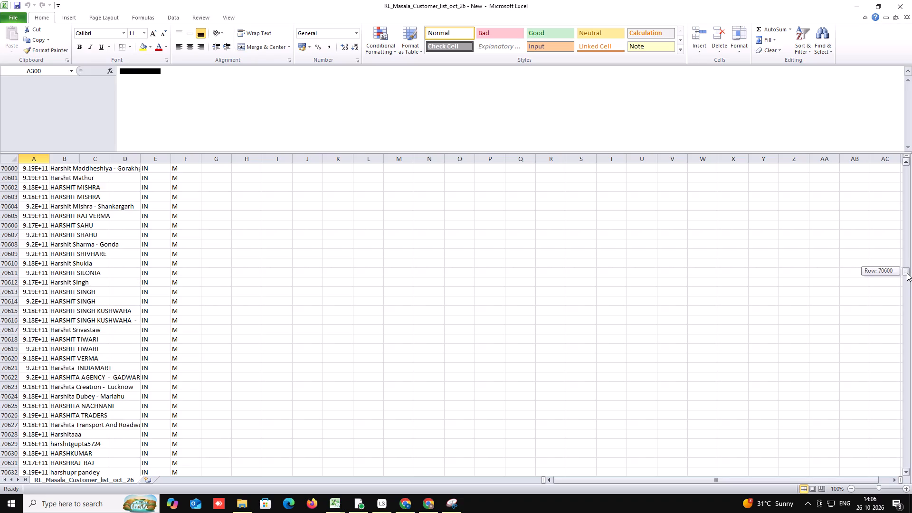
drag(907, 273, 904, 306)
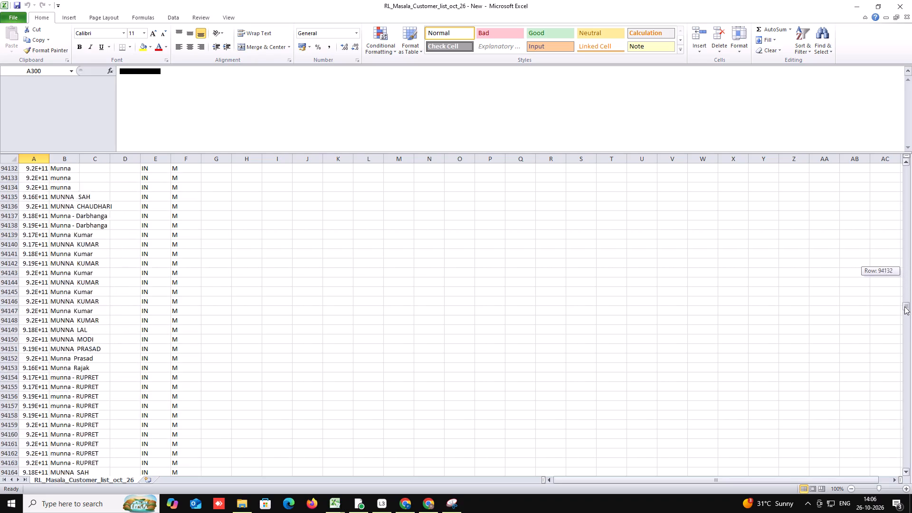
drag(904, 306, 900, 347)
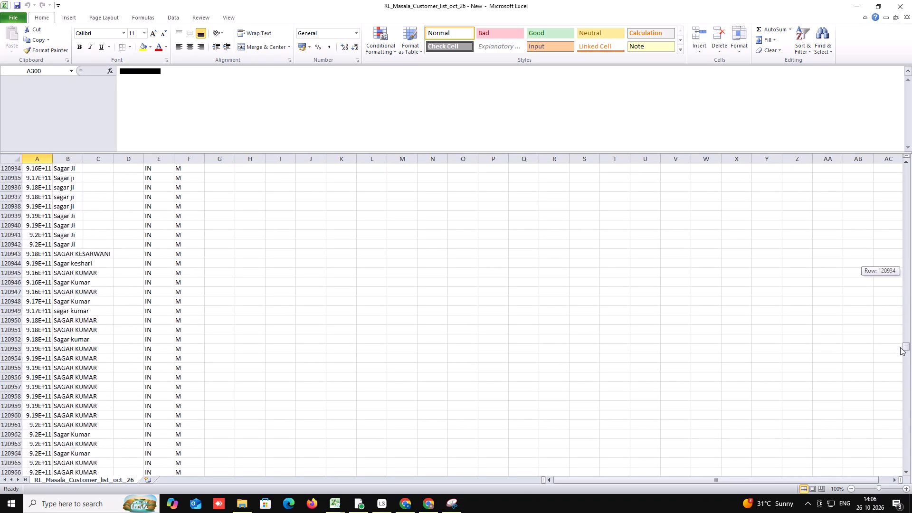
drag(900, 347, 900, 376)
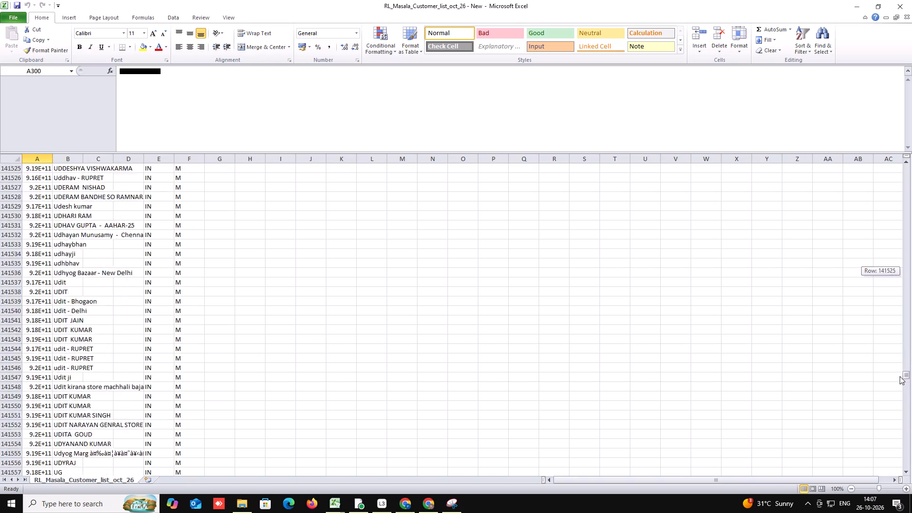
drag(900, 376, 896, 398)
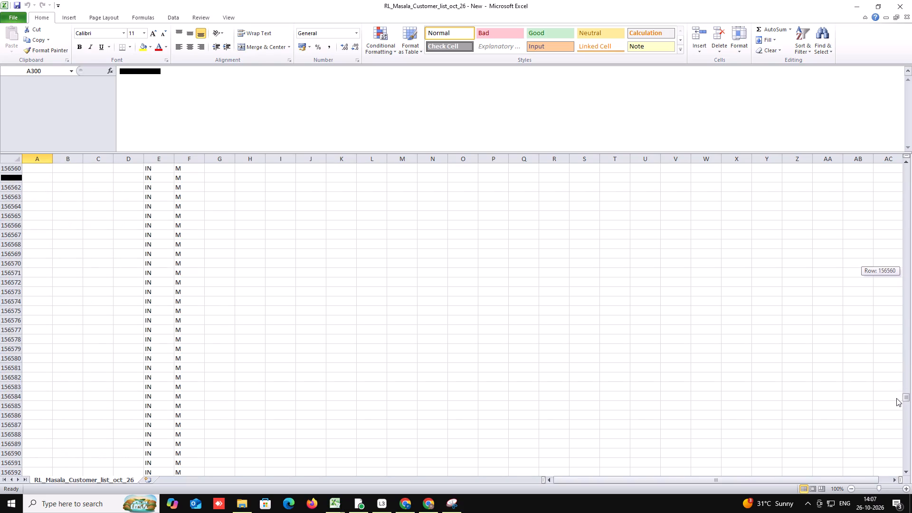
drag(896, 398, 892, 394)
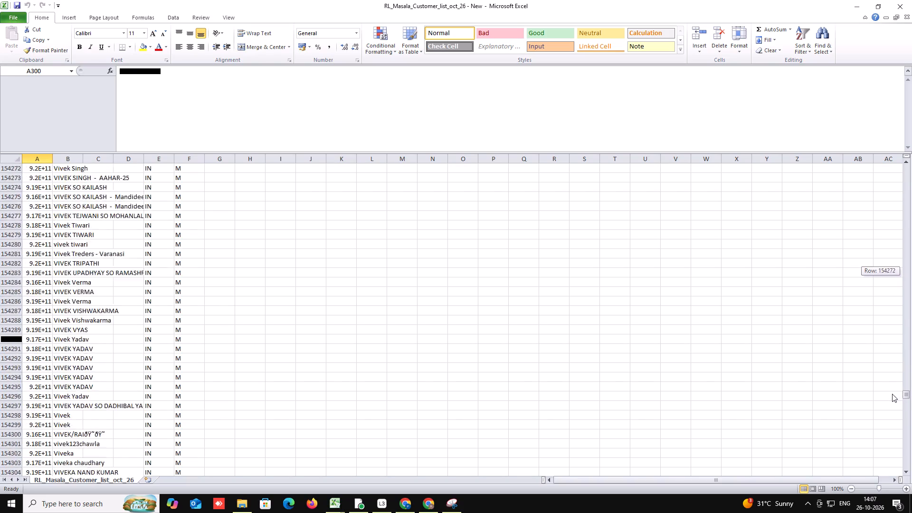
drag(892, 394, 891, 393)
scroll(78, 342, down, 20)
scroll(78, 342, down, 4)
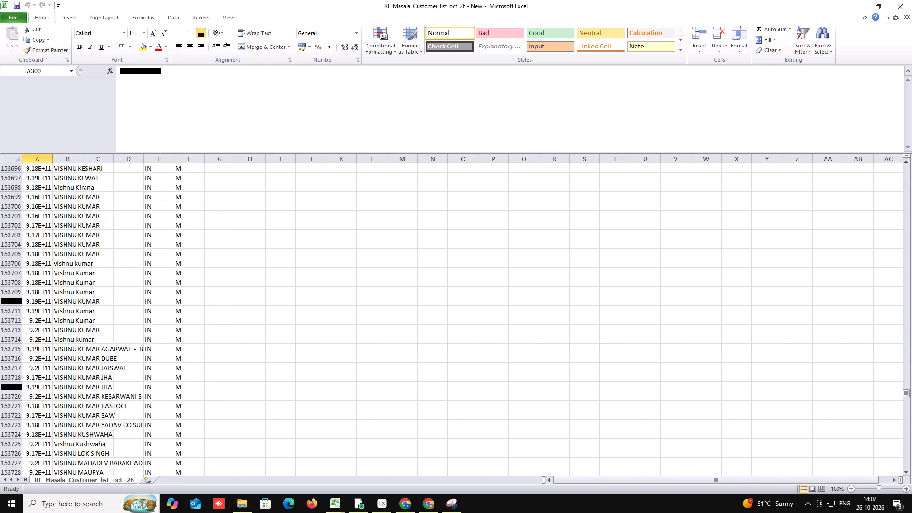
scroll(107, 281, down, 20)
scroll(107, 281, down, 20)
scroll(107, 281, down, 9)
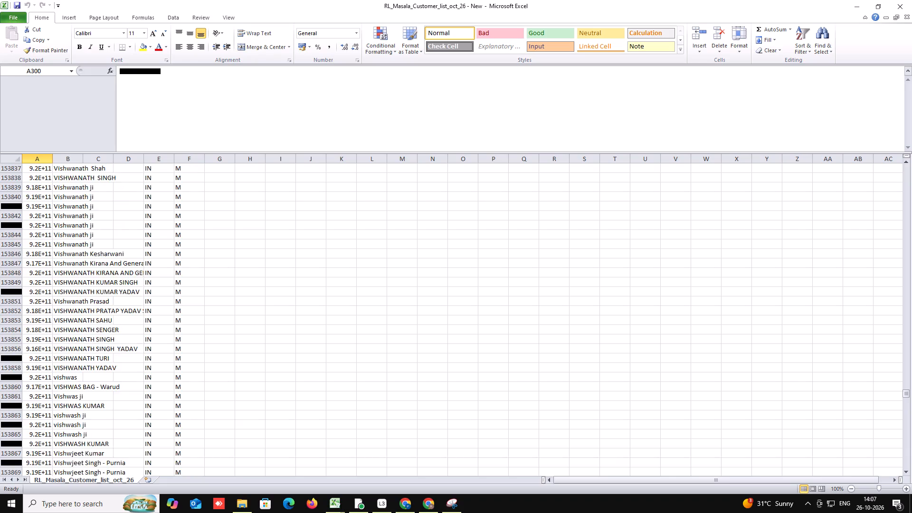
scroll(106, 261, down, 20)
scroll(106, 261, down, 20)
scroll(106, 261, down, 9)
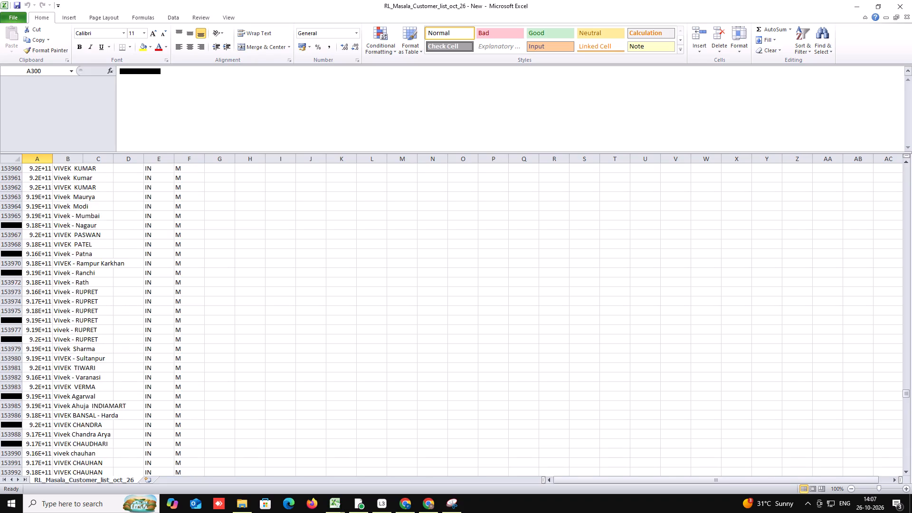
scroll(105, 277, down, 20)
scroll(105, 277, down, 19)
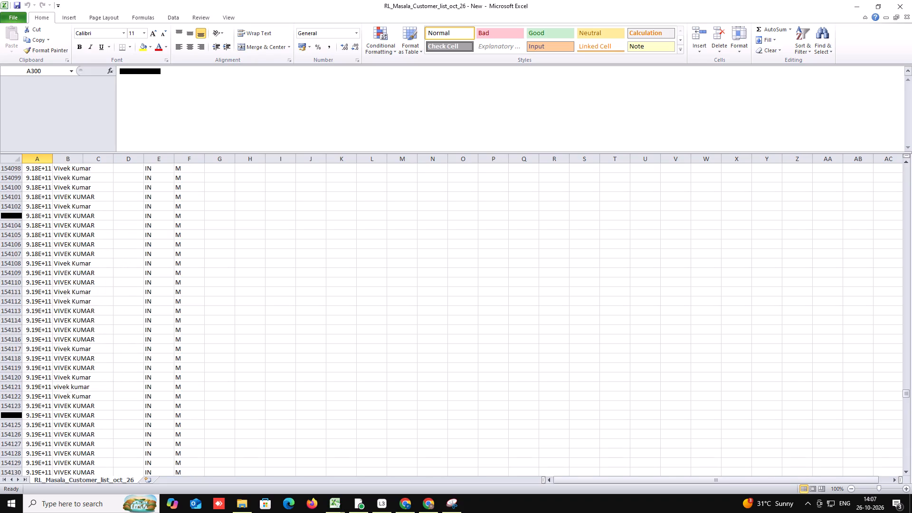
scroll(105, 277, down, 20)
scroll(105, 277, down, 20)
scroll(105, 277, down, 6)
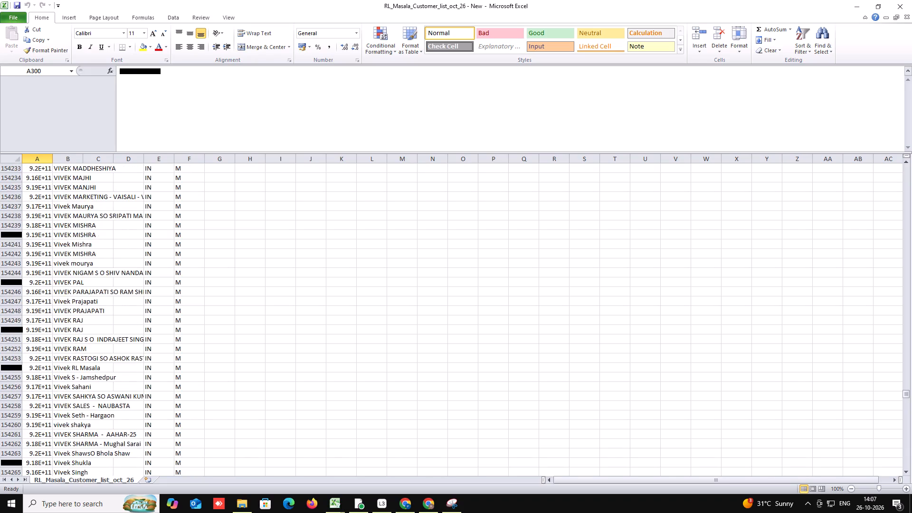
scroll(157, 310, down, 17)
scroll(118, 306, down, 20)
scroll(118, 306, down, 1)
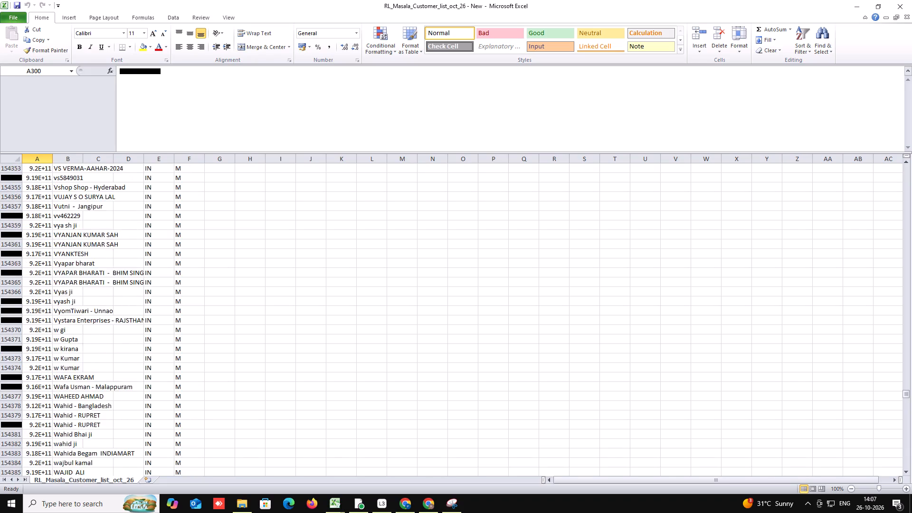
scroll(117, 290, down, 20)
scroll(117, 290, down, 20)
scroll(117, 290, down, 2)
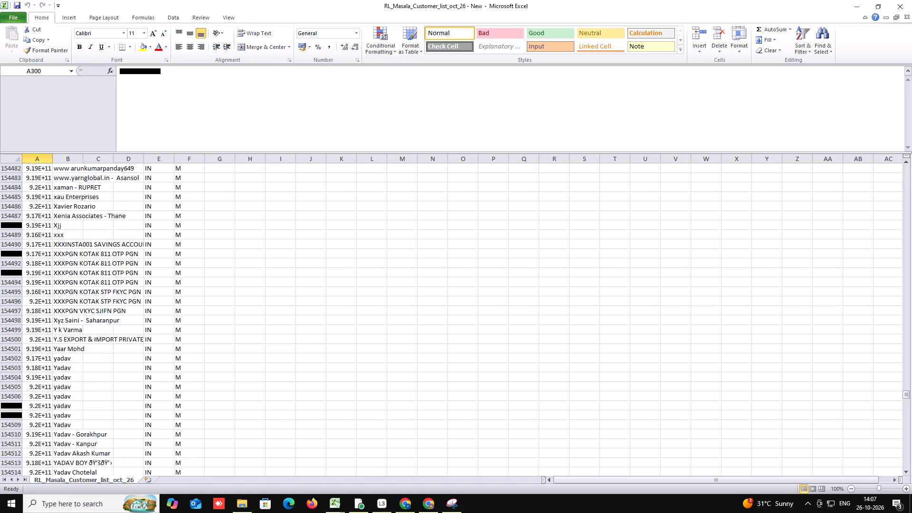
scroll(119, 287, down, 20)
scroll(119, 287, down, 20)
scroll(119, 287, down, 2)
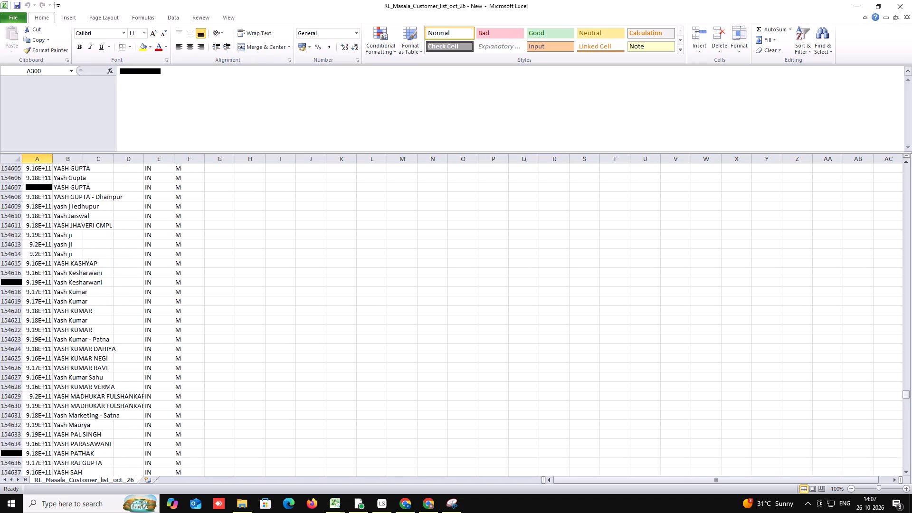
scroll(140, 296, down, 20)
scroll(140, 296, down, 20)
scroll(140, 296, down, 2)
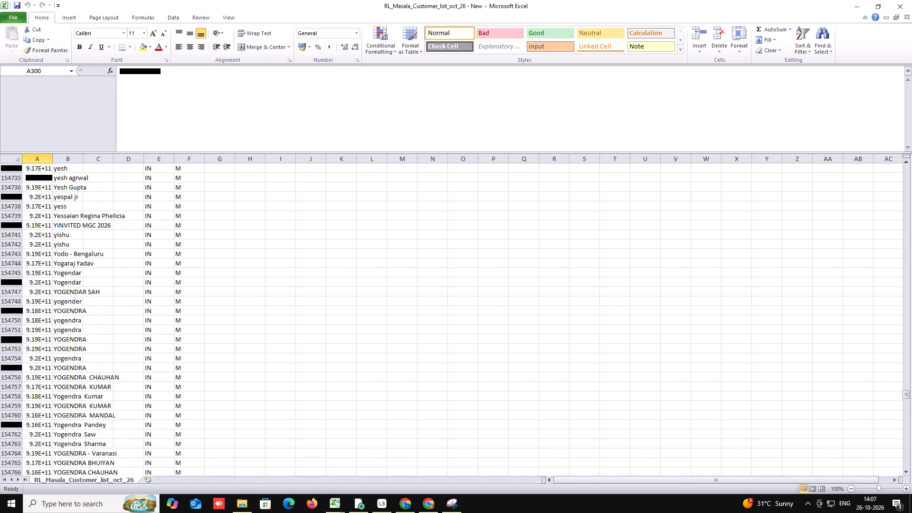
scroll(134, 302, down, 18)
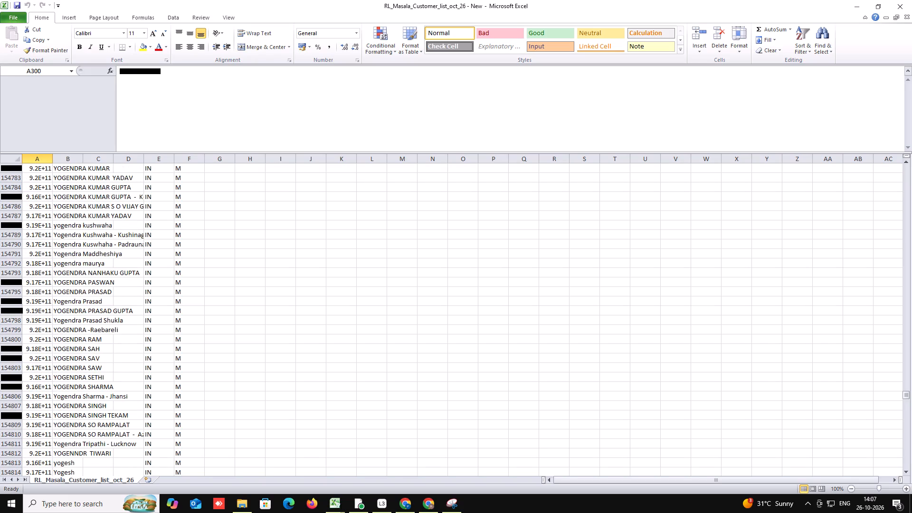
scroll(140, 304, down, 20)
scroll(140, 304, down, 18)
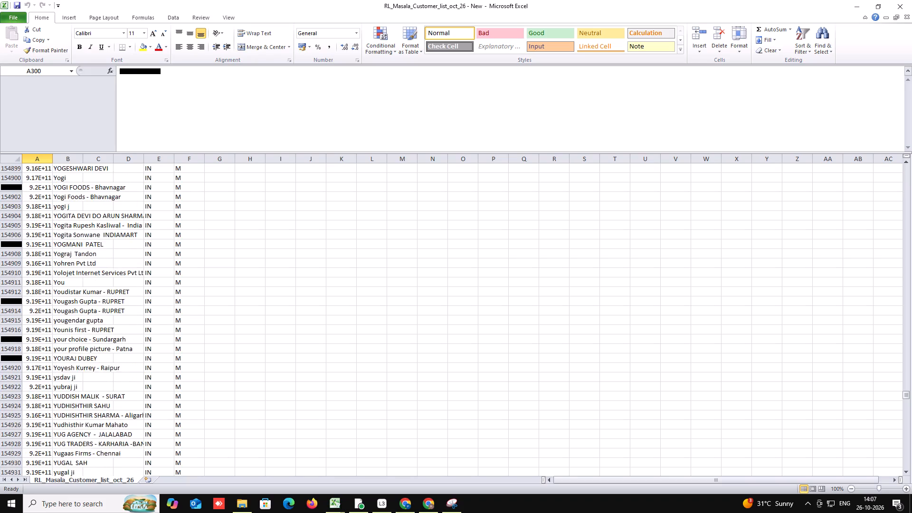
scroll(140, 302, down, 20)
scroll(140, 302, down, 19)
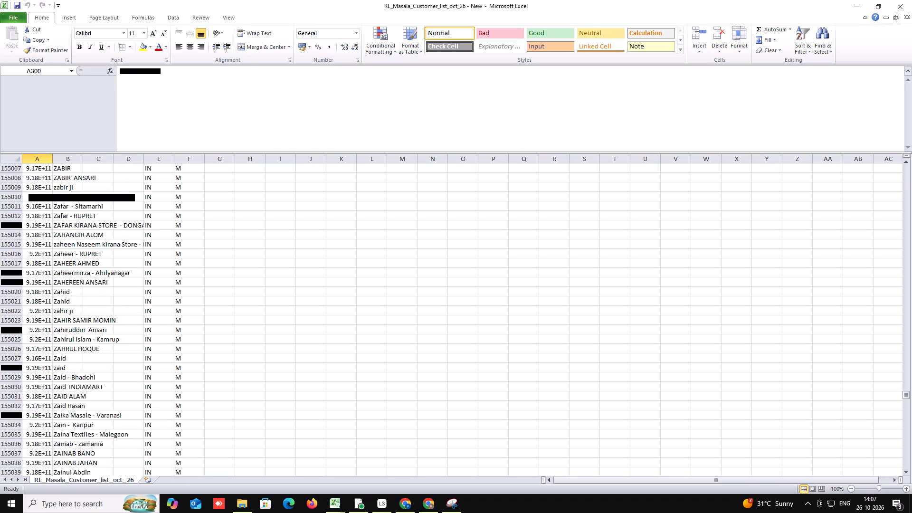
scroll(139, 294, down, 20)
scroll(139, 294, down, 8)
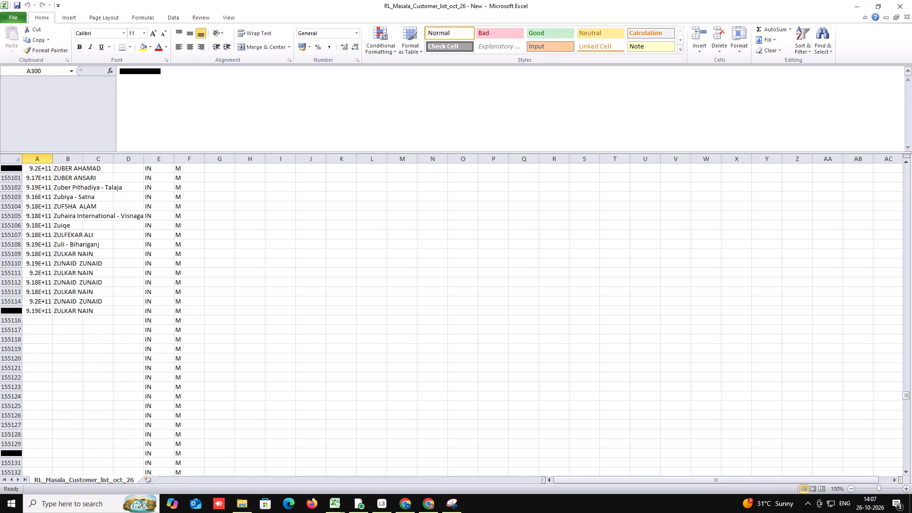
Inspect the last customer record and the first blank phone cell below it, A155116.
click(68, 330)
click(41, 322)
click(288, 333)
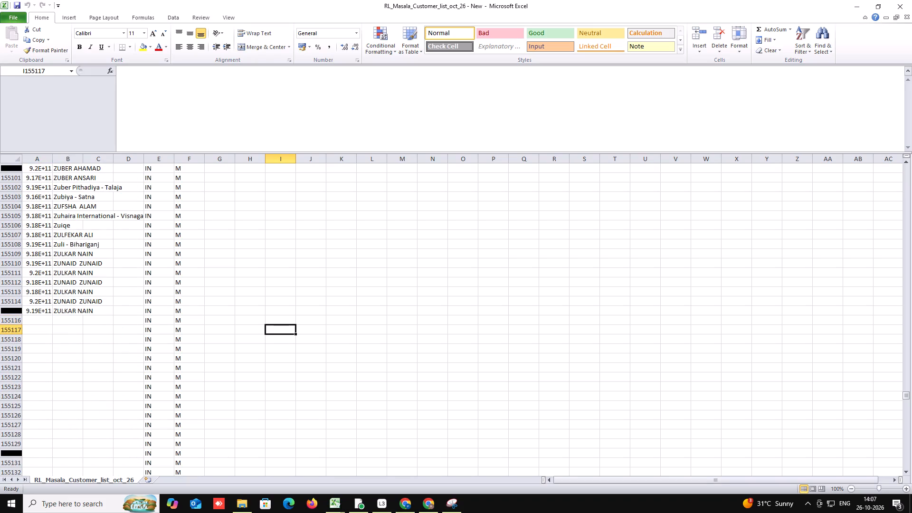
click(38, 312)
click(37, 321)
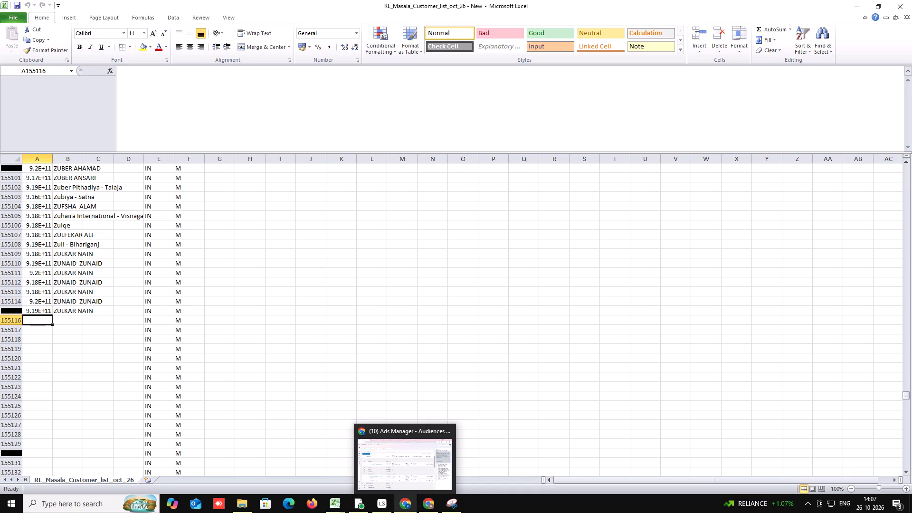
click(304, 283)
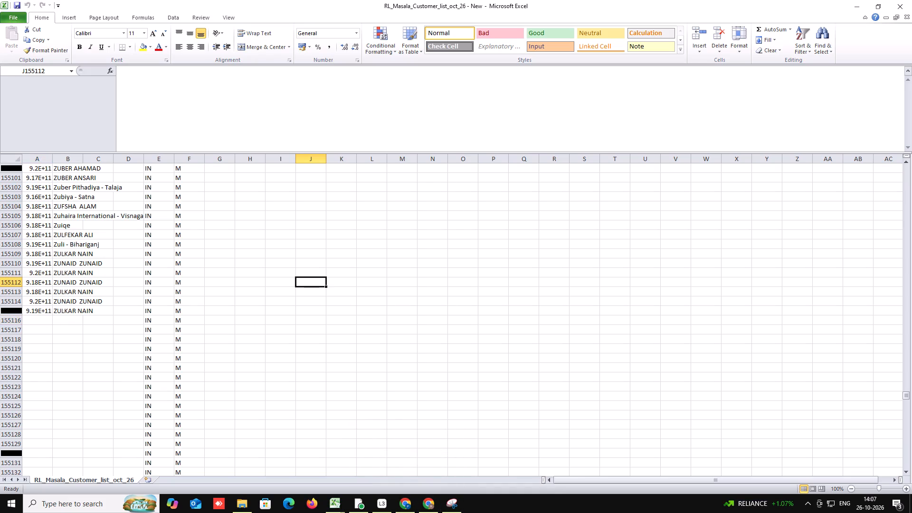
click(42, 319)
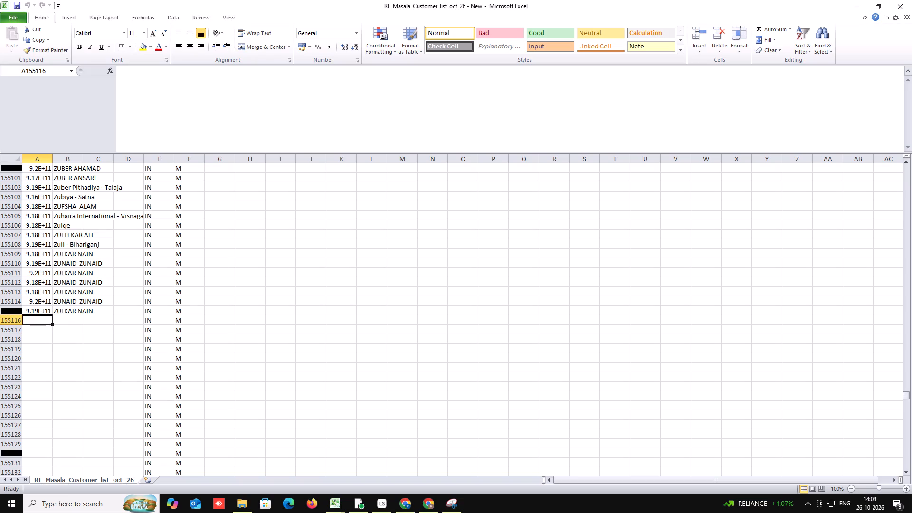
click(289, 297)
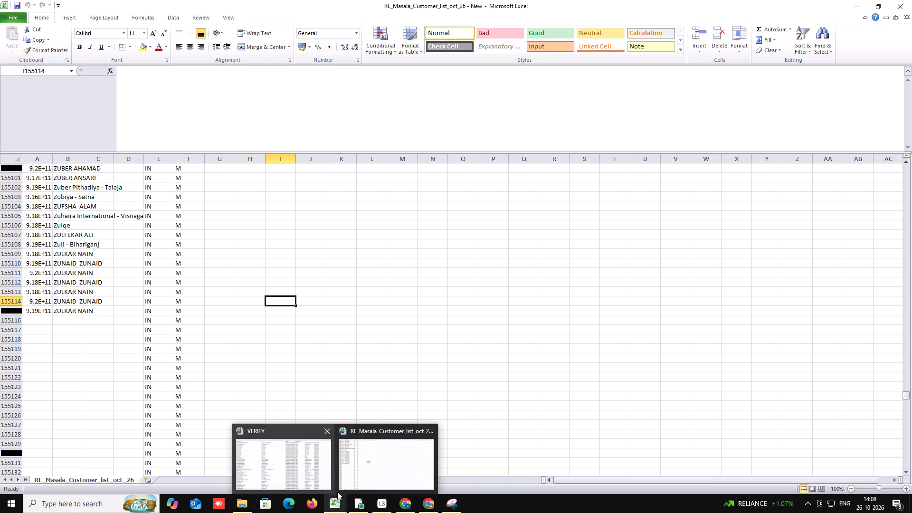
Switch to the VERIFY workbook and select cell B10 in the lowercase name column.
click(301, 456)
click(409, 252)
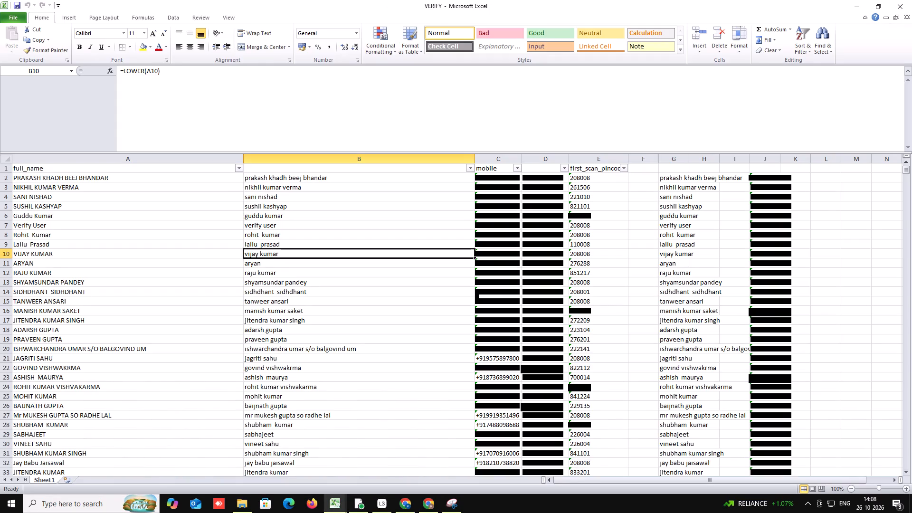
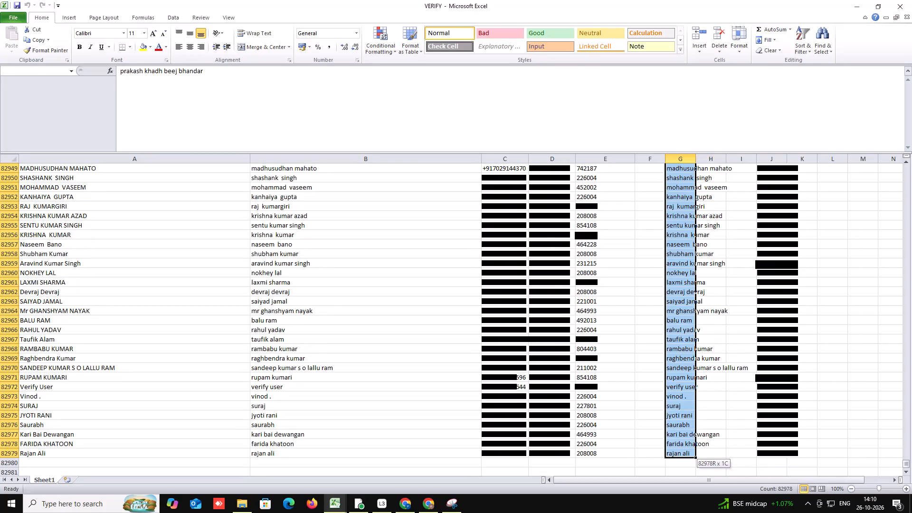
Copy the lowercase names in G2:G82979 of VERIFY and paste them into the RL Masala customer list starting at B155116.
key(ctrl+c)
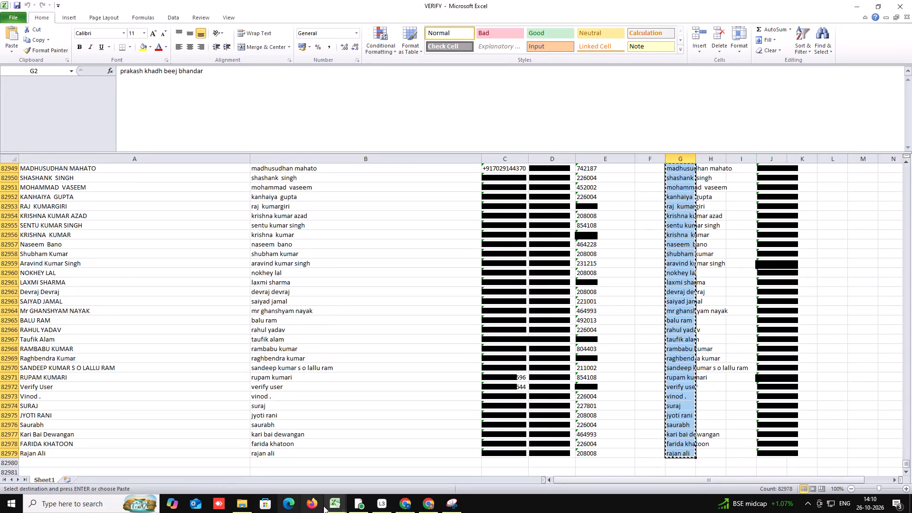
click(293, 455)
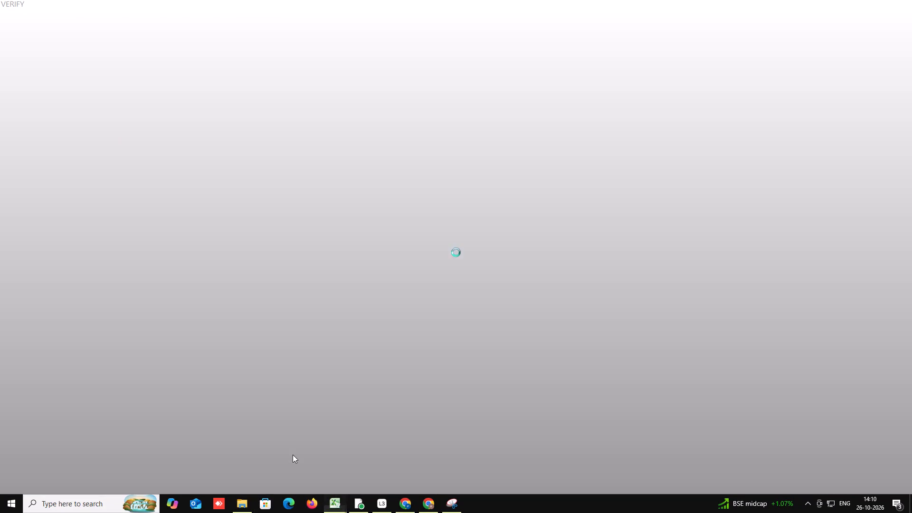
click(363, 475)
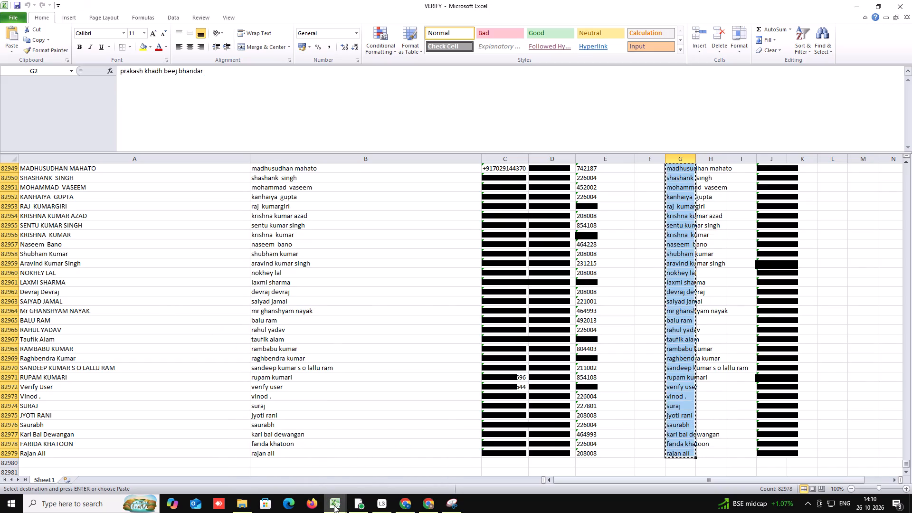
click(338, 465)
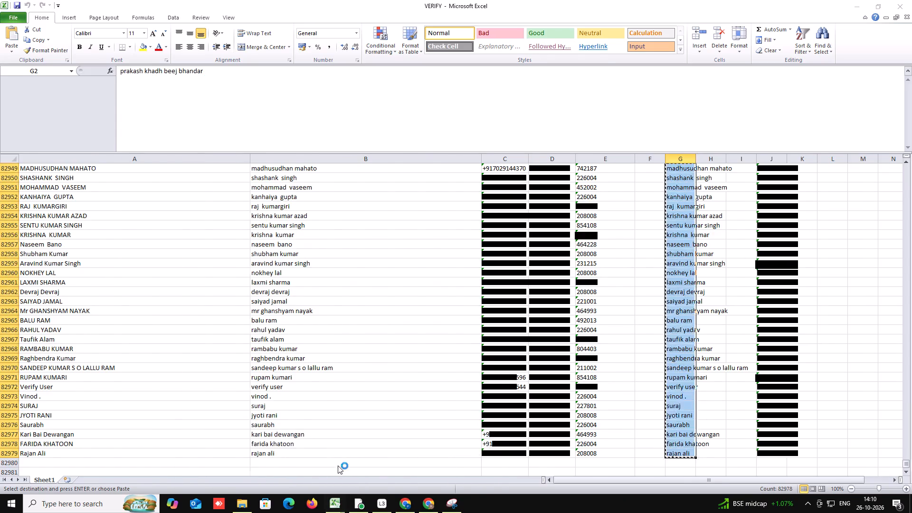
click(97, 338)
click(68, 320)
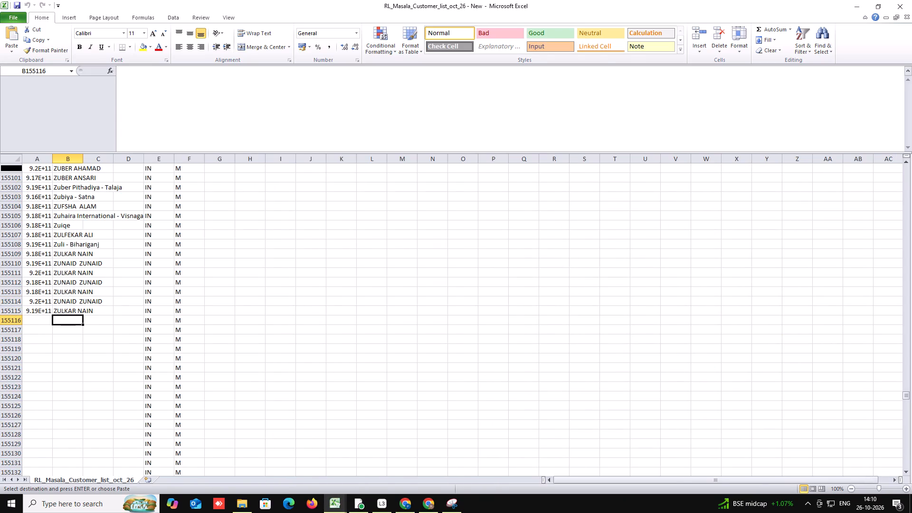
key(ctrl+v)
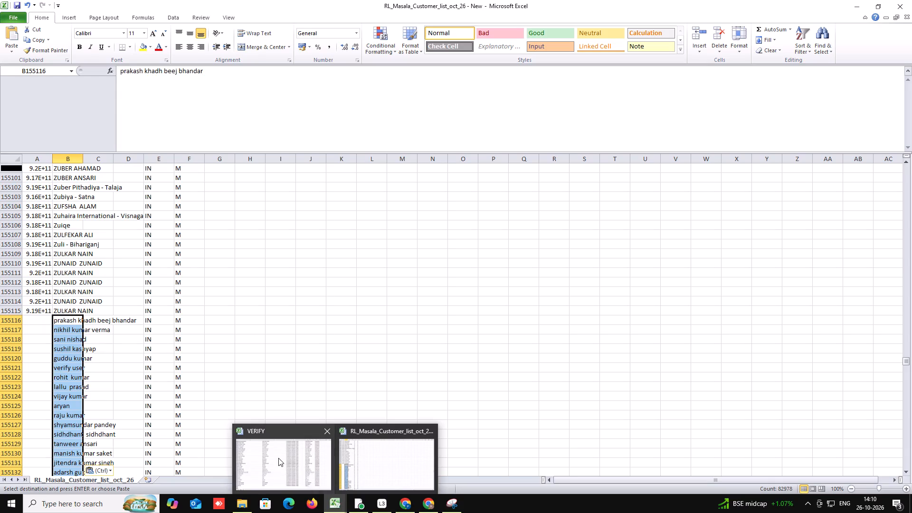
Switch back to the VERIFY workbook, return to the first data rows, and select the empty cell L6.
click(278, 458)
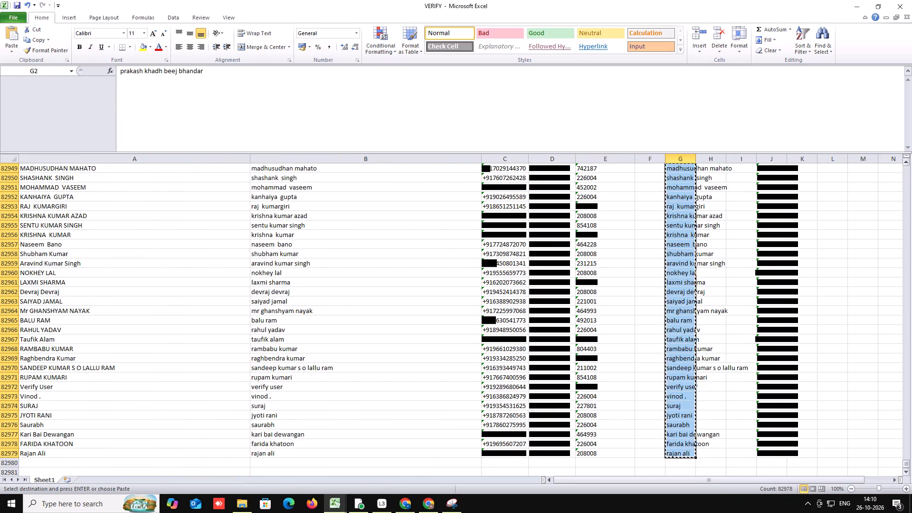
drag(909, 462, 908, 425)
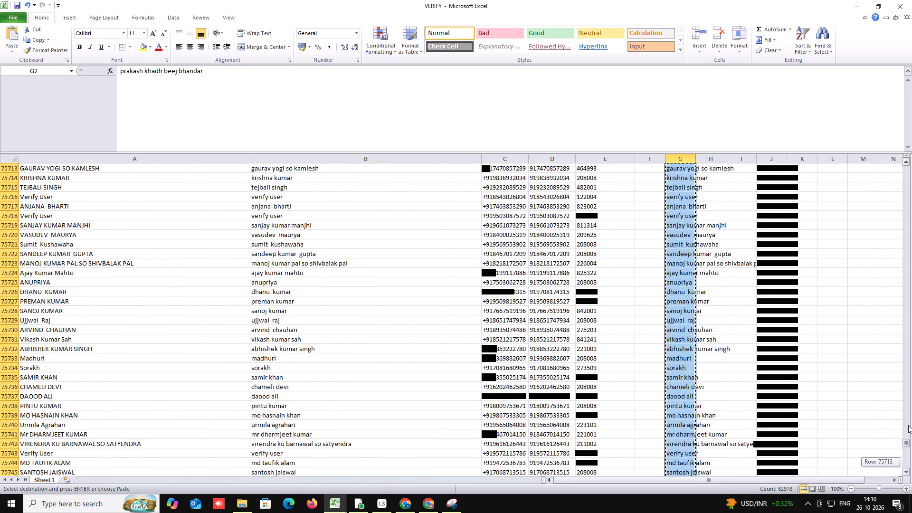
drag(908, 425, 901, 162)
click(841, 212)
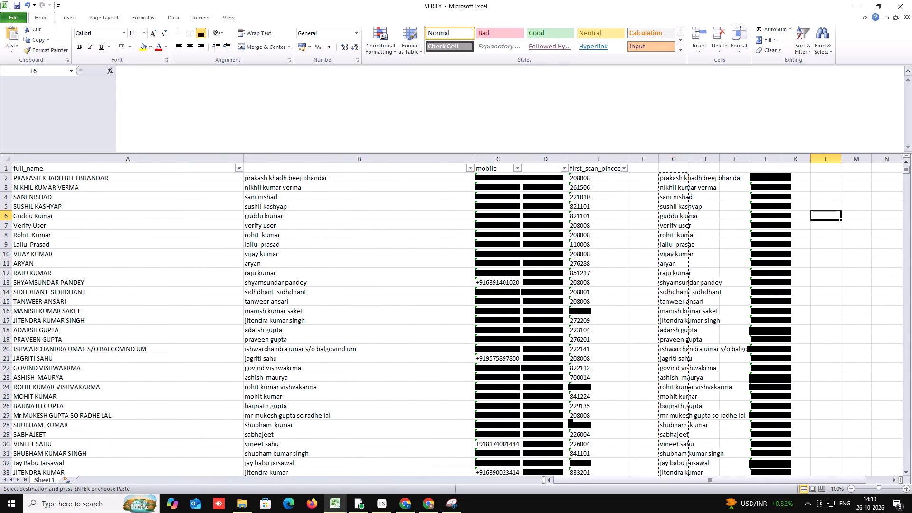
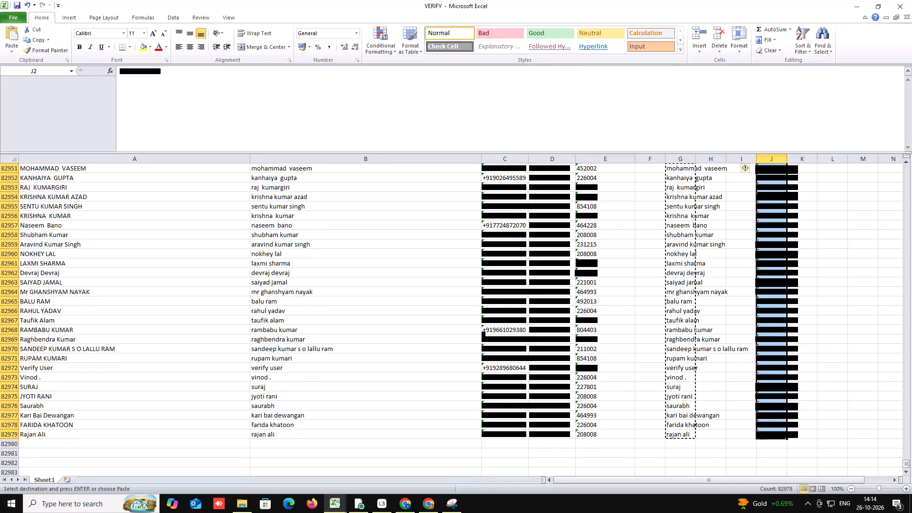
Copy the phone numbers in J2:J82979 of VERIFY and paste them into the RL Masala customer list starting at A155116.
key(ctrl+c)
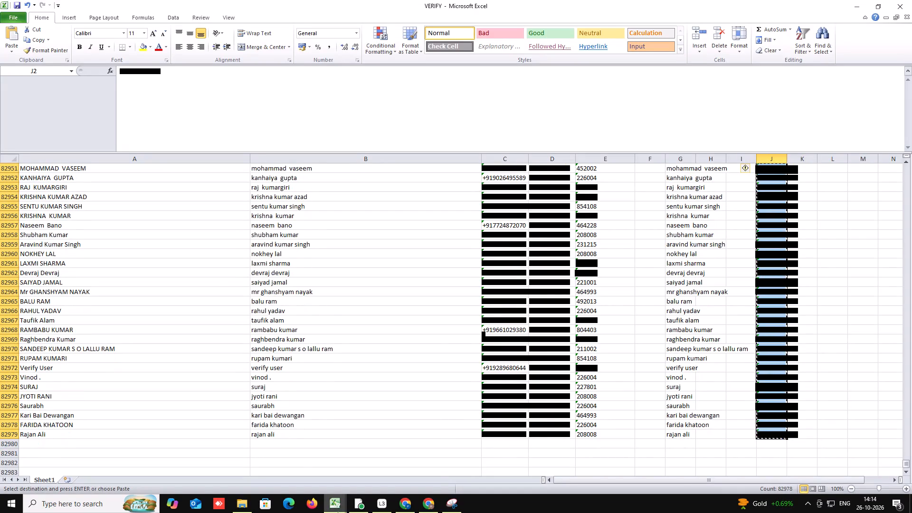
click(368, 451)
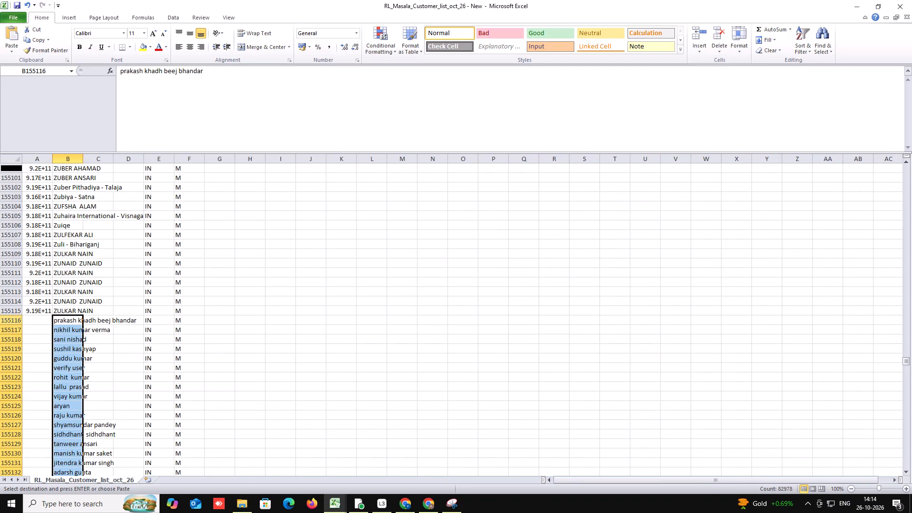
click(35, 320)
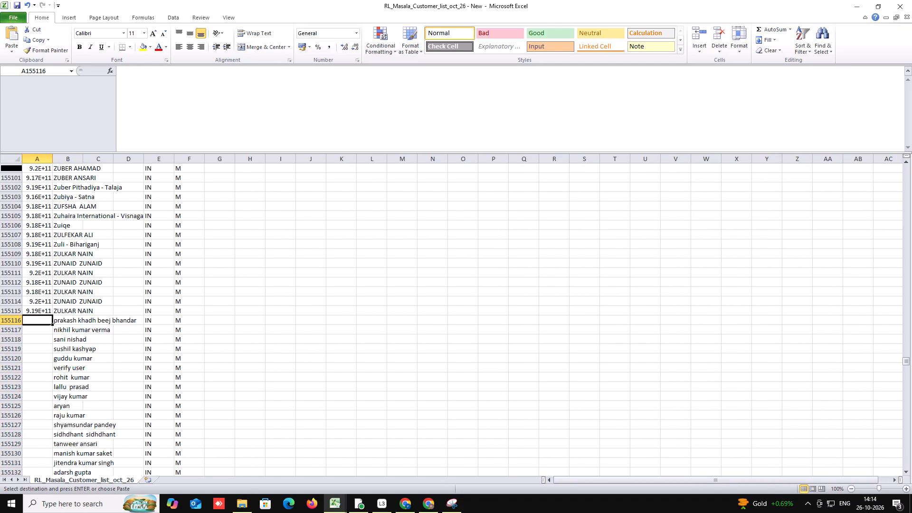
key(ctrl+v)
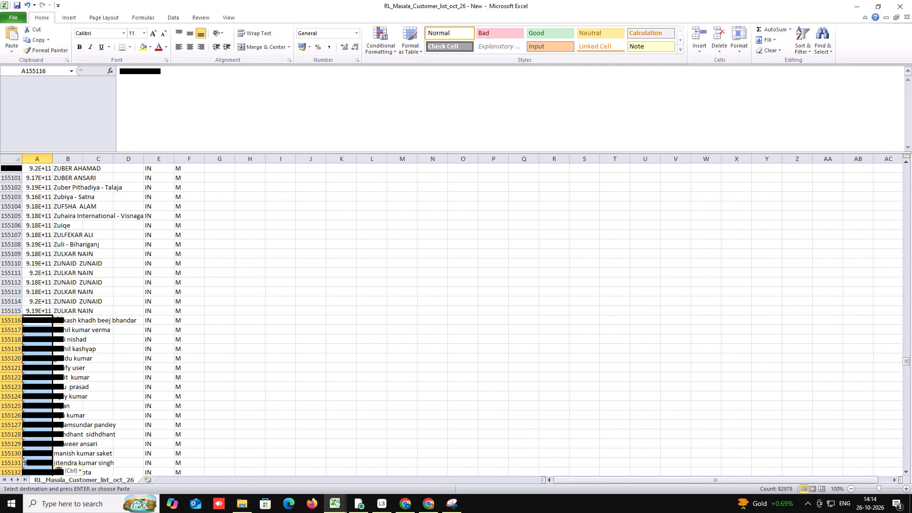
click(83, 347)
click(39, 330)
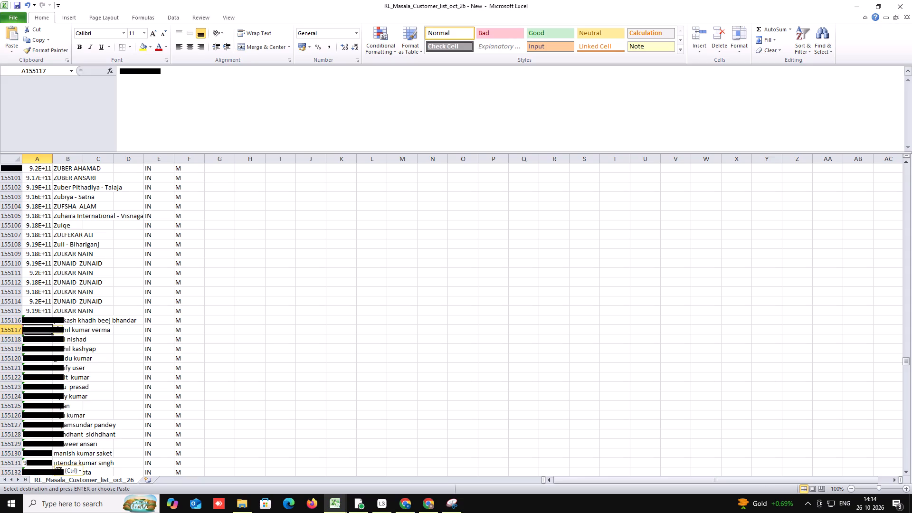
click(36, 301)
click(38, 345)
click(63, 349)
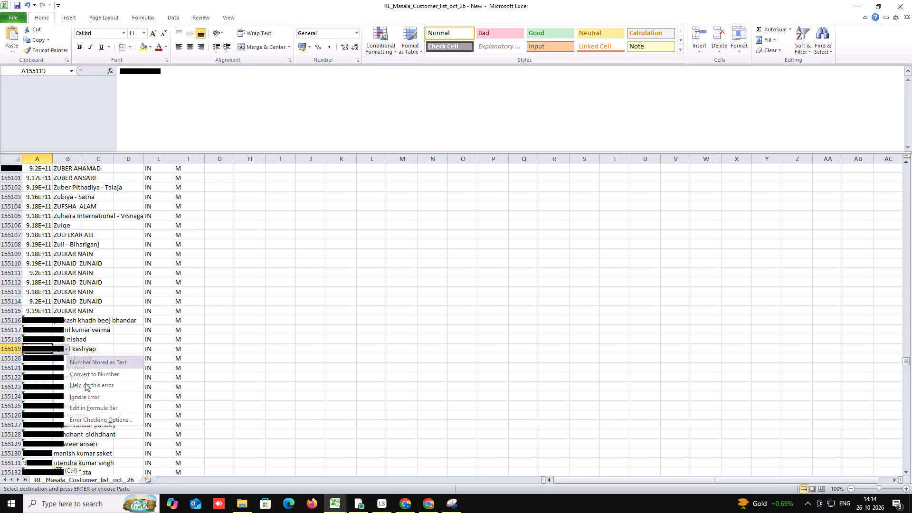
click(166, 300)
Format all of column A in the customer list as Number with 0 decimal places and red negative numbers without a minus sign.
click(38, 161)
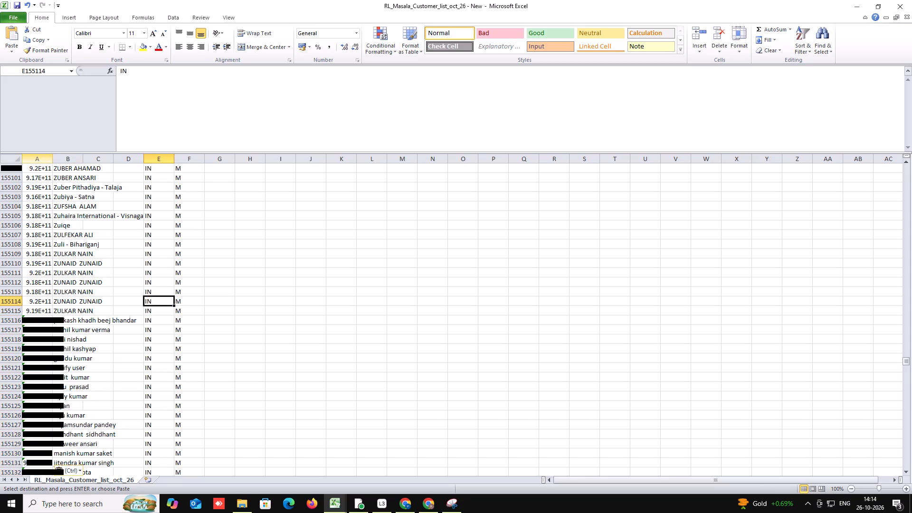
click(357, 33)
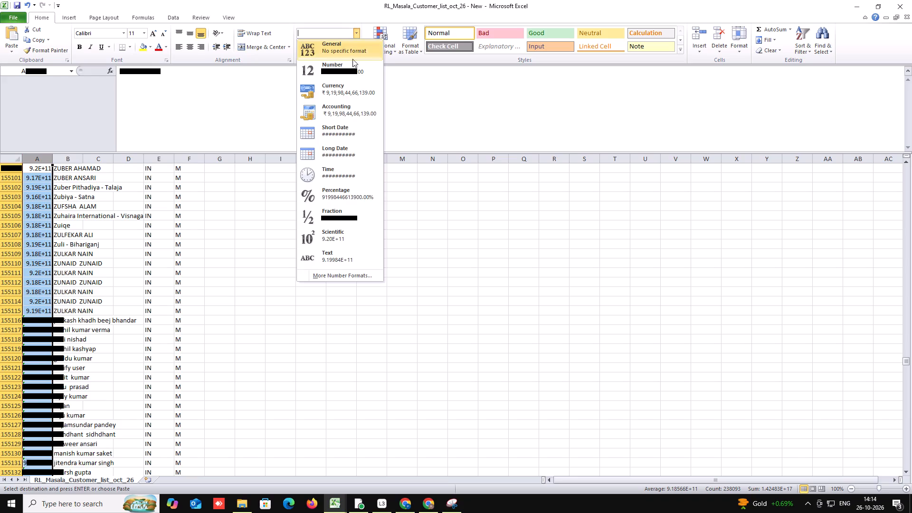
click(328, 278)
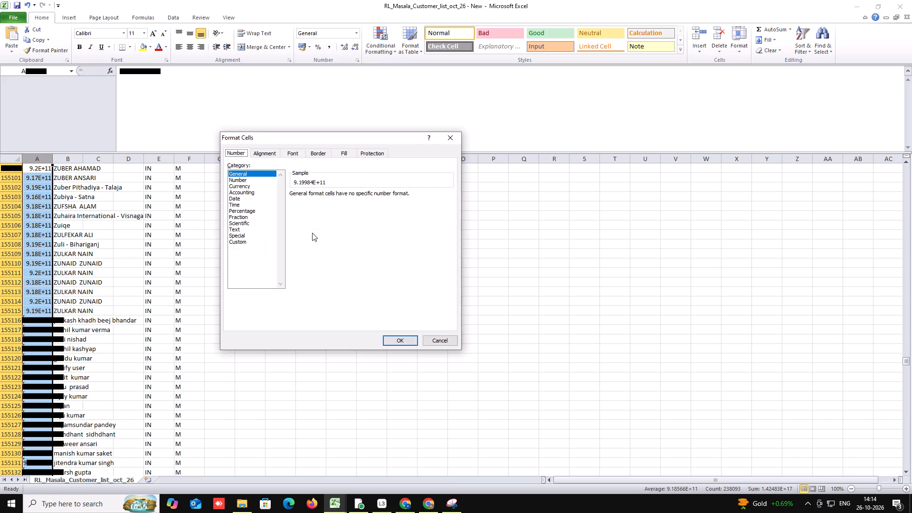
click(250, 179)
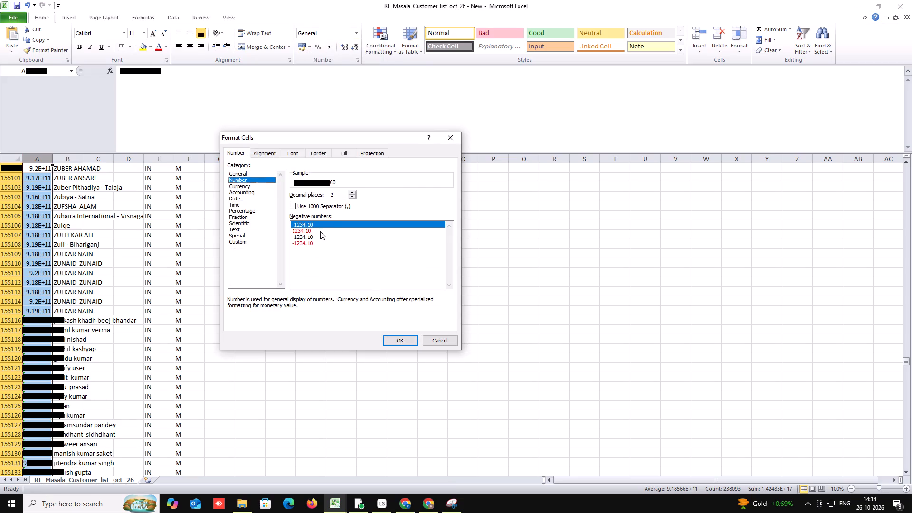
click(320, 231)
click(340, 194)
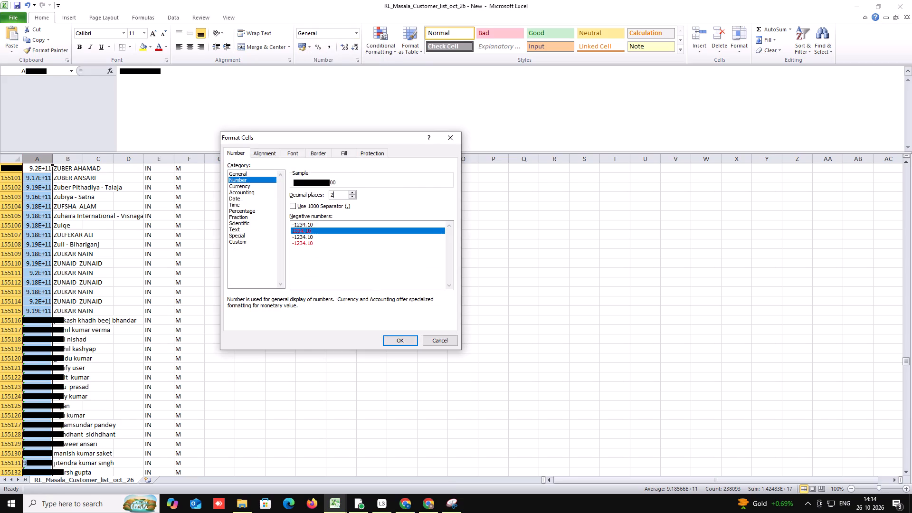
key(BackSpace)
key(0)
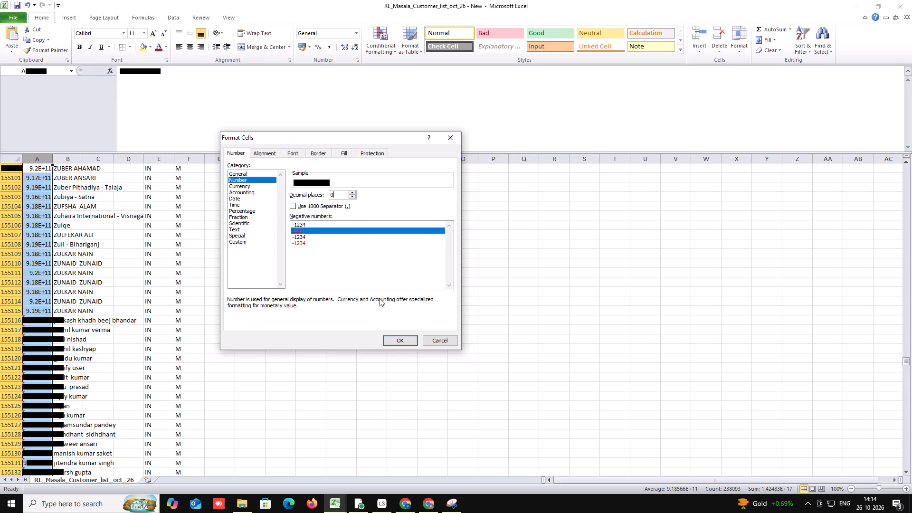
click(391, 338)
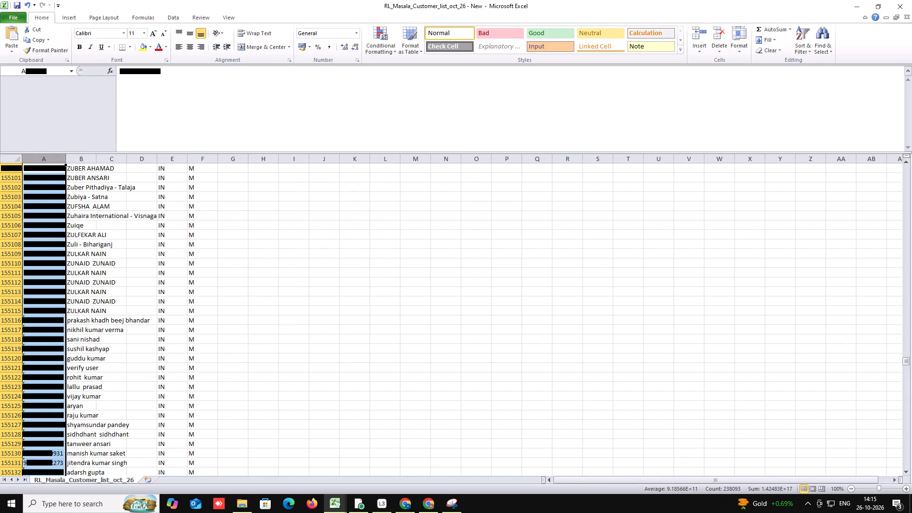
click(306, 265)
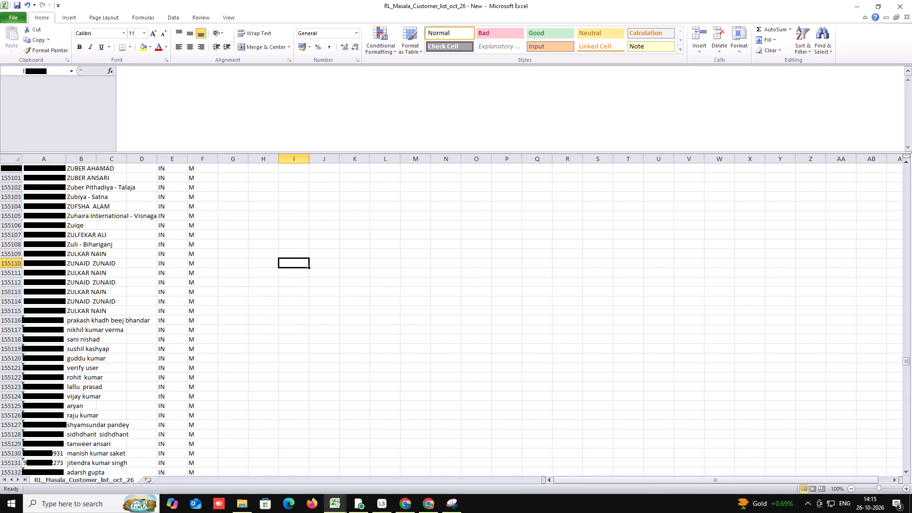
scroll(48, 216, down, 15)
click(53, 372)
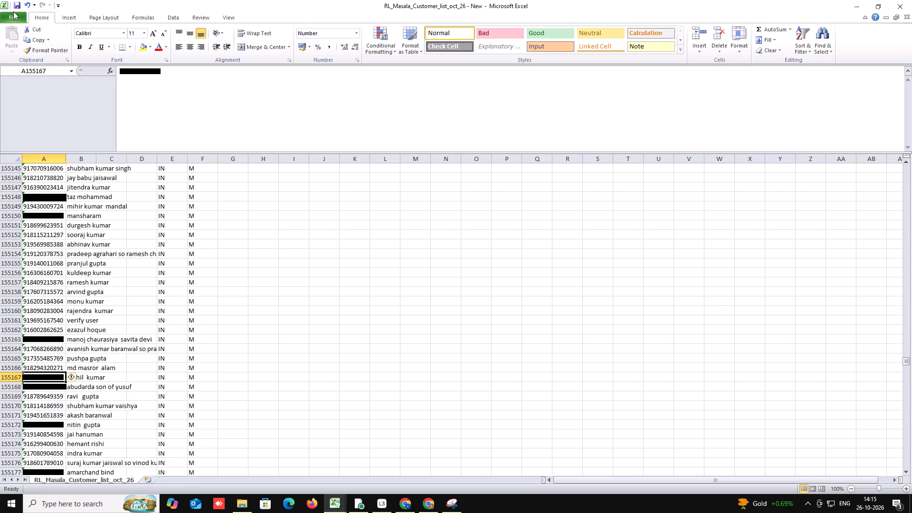
Save the extended RL Masala customer list, keeping its CSV format.
click(14, 15)
click(21, 28)
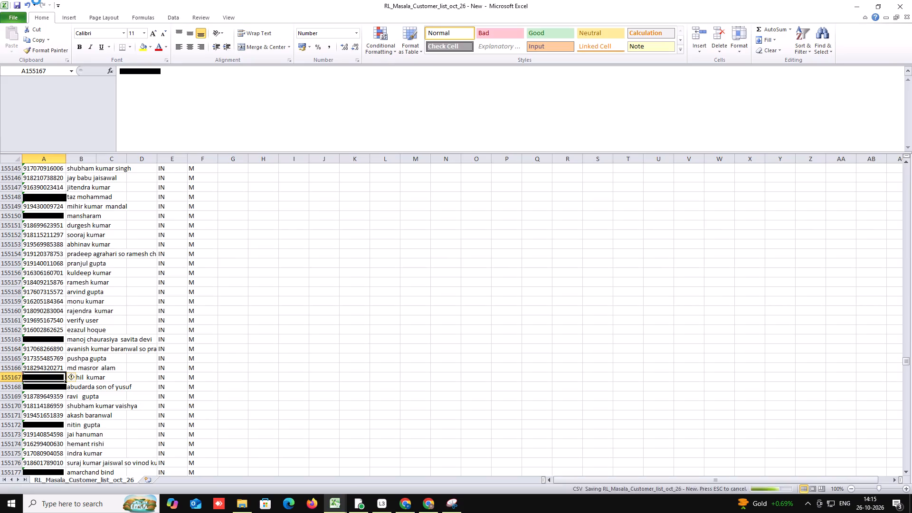
click(412, 283)
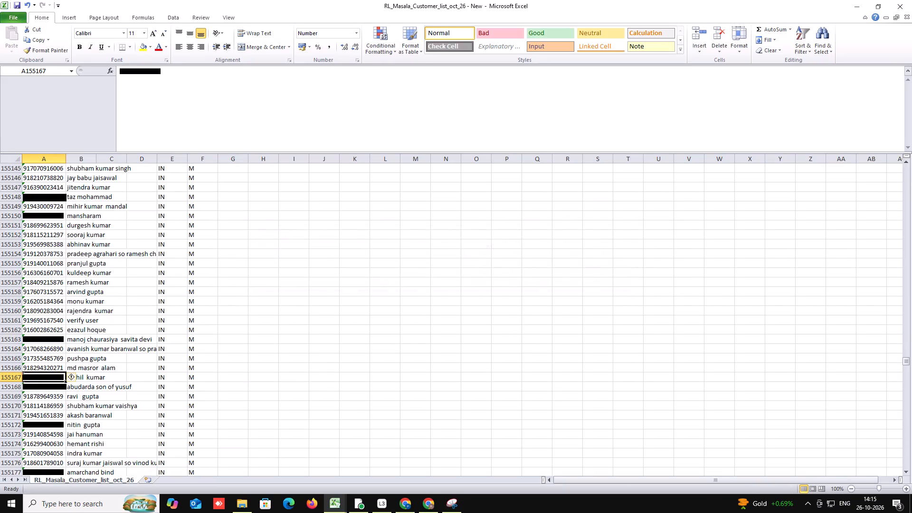
Look further down the appended customer records, then switch to the VERIFY workbook and return to its first data rows.
scroll(140, 296, down, 3)
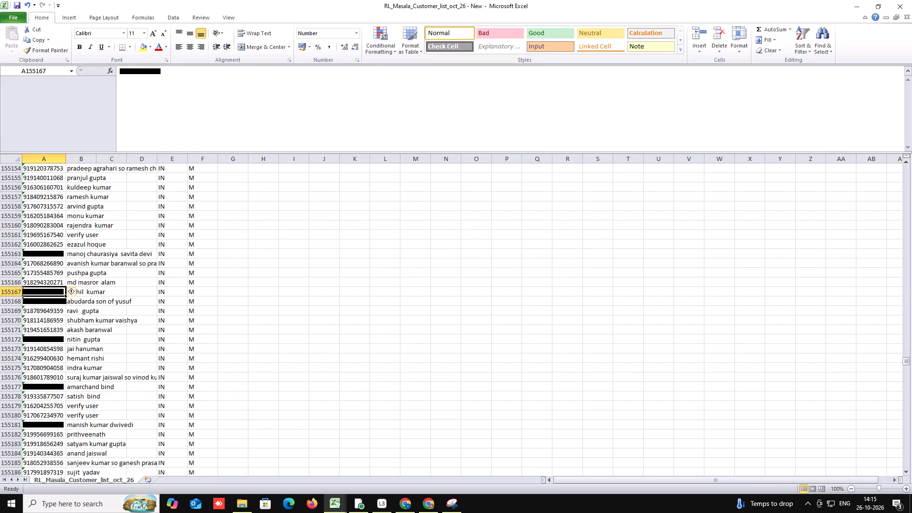
scroll(140, 293, down, 2)
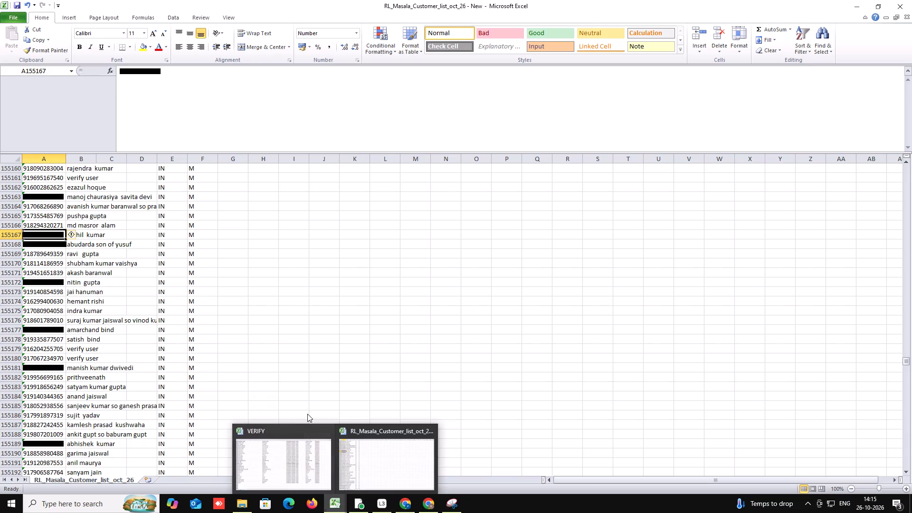
click(302, 453)
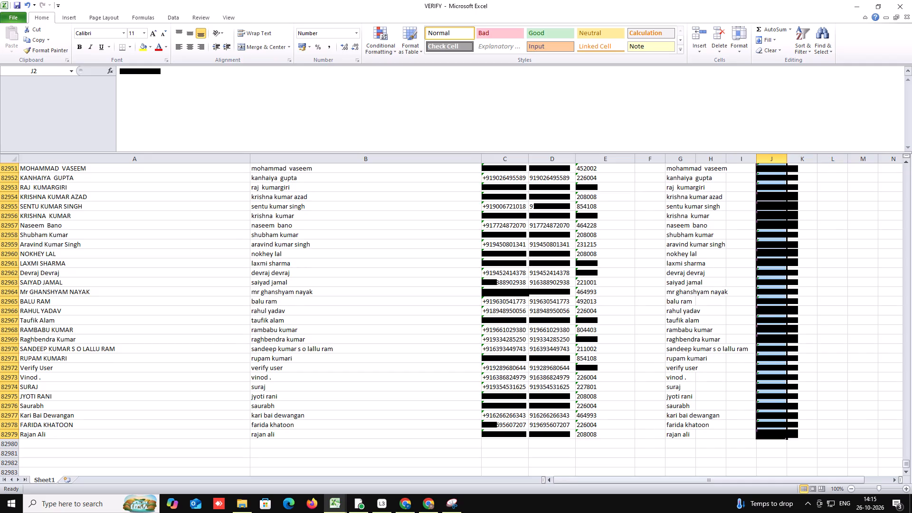
drag(904, 464, 896, 161)
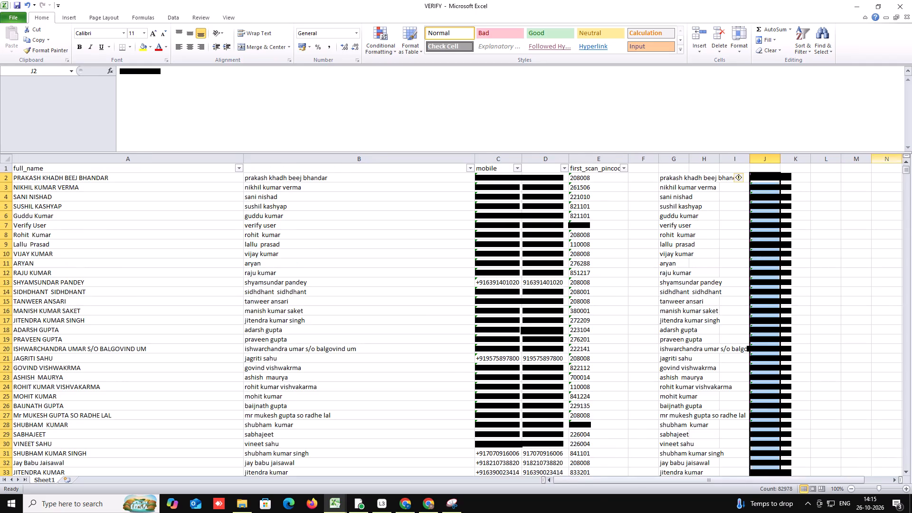
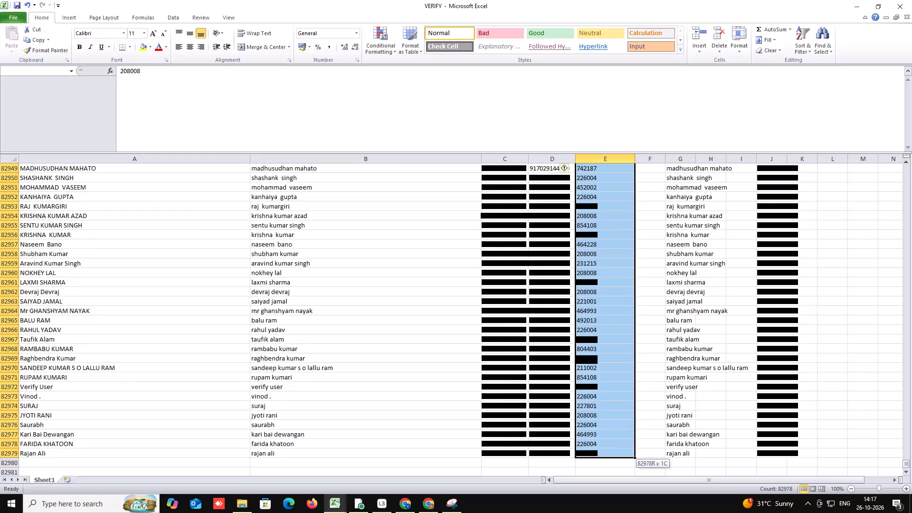
Copy the first-scan pincodes in E2:E82979 of VERIFY and return to the sheet's first rows.
key(ctrl+c)
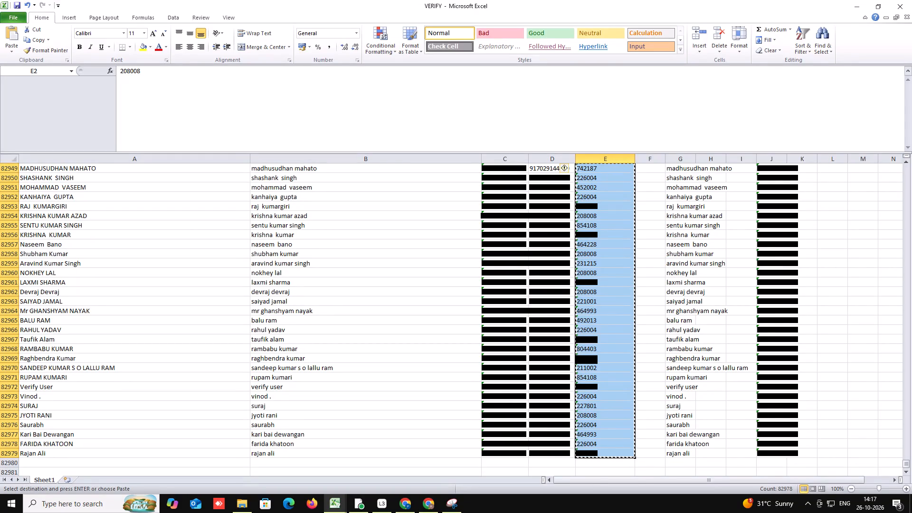
drag(909, 462, 911, 165)
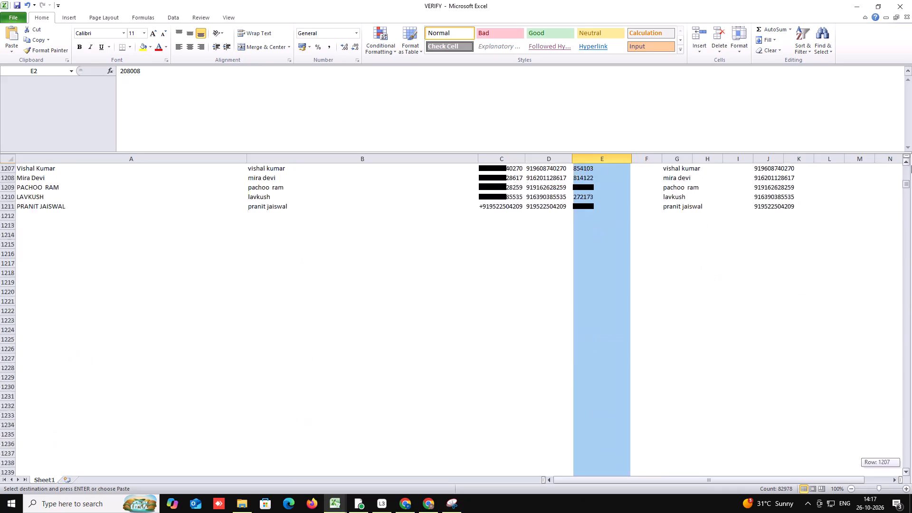
drag(911, 165, 911, 151)
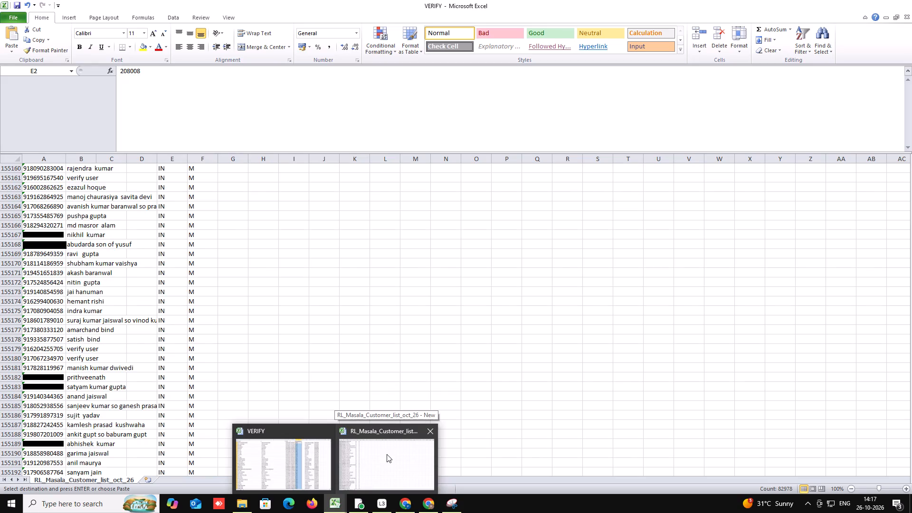
Switch to the RL Masala customer list and examine the appended names and phone numbers around rows 155127 to 155192.
click(387, 454)
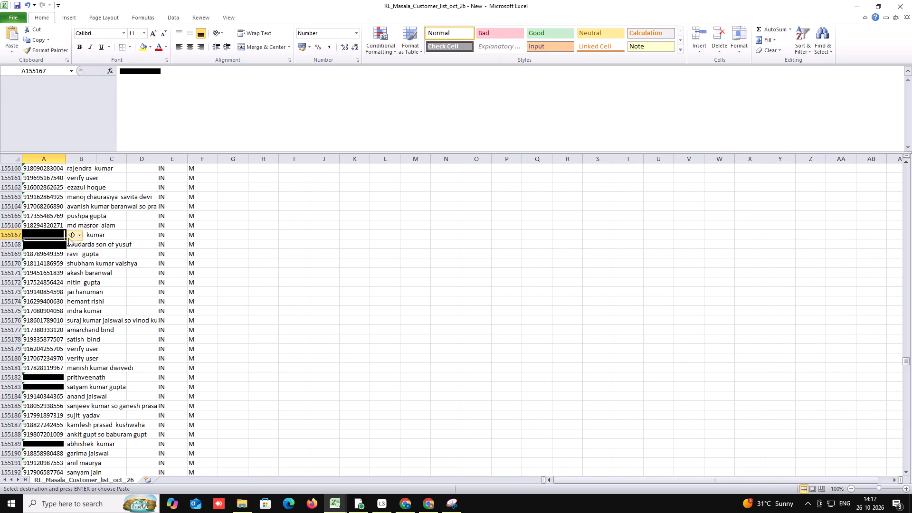
click(96, 273)
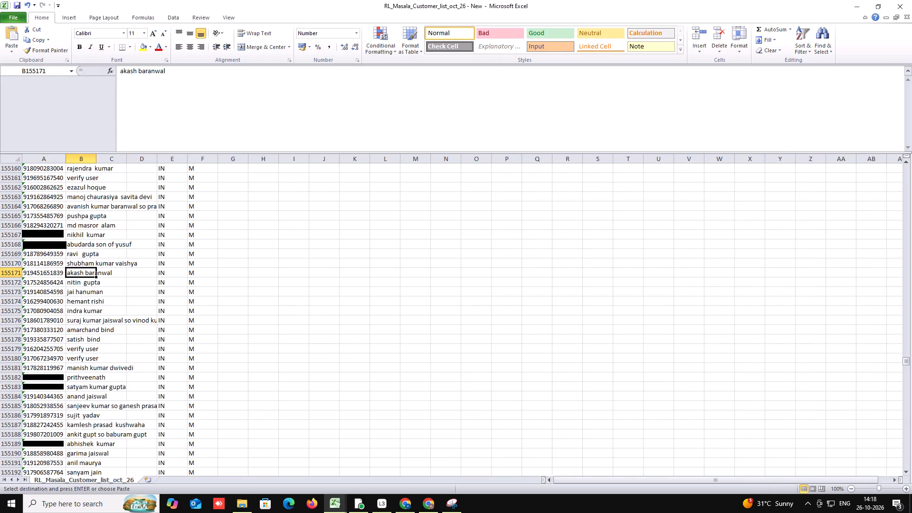
click(50, 234)
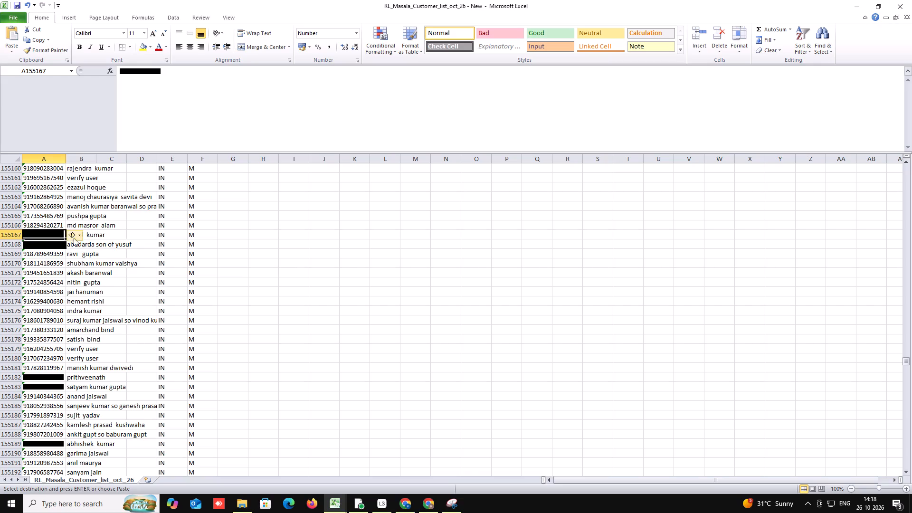
click(76, 280)
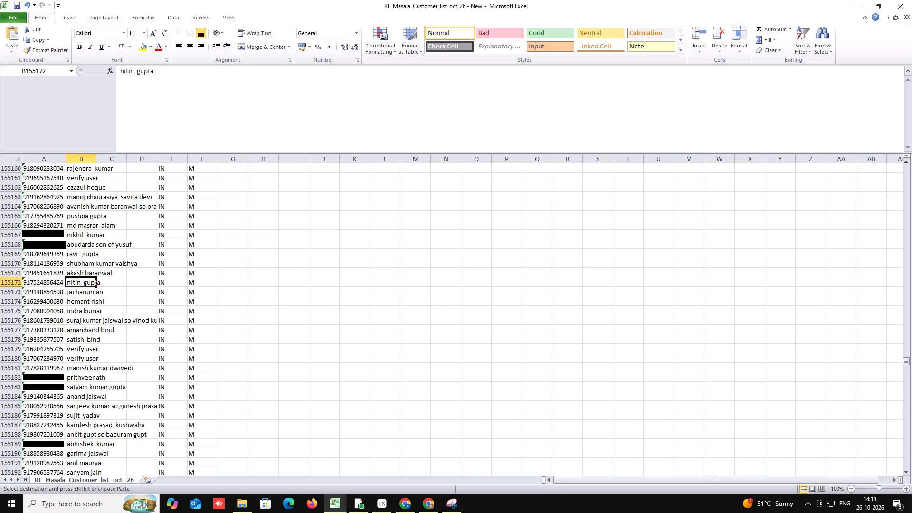
click(78, 232)
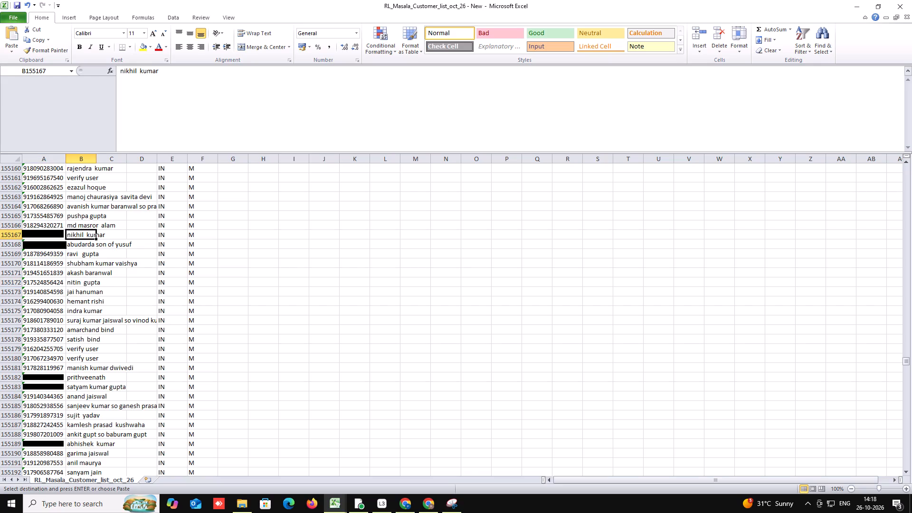
click(81, 272)
click(81, 293)
click(85, 256)
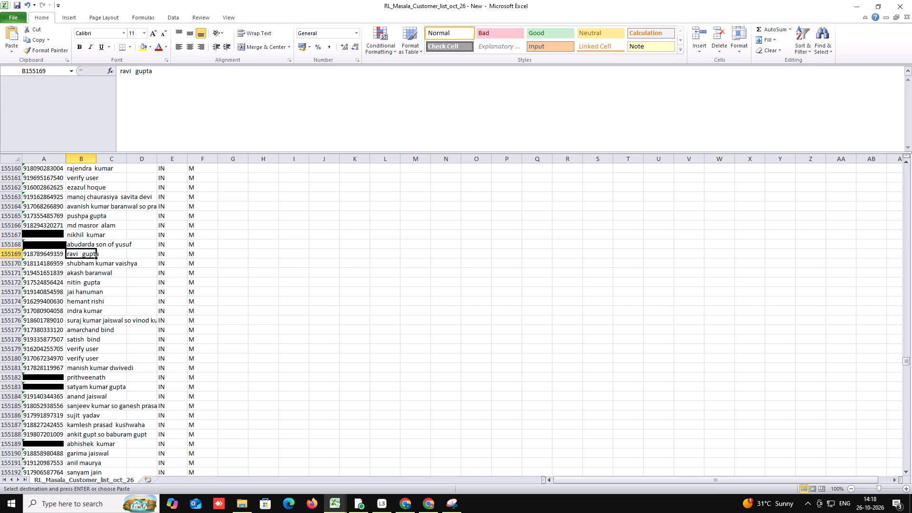
click(81, 243)
click(80, 275)
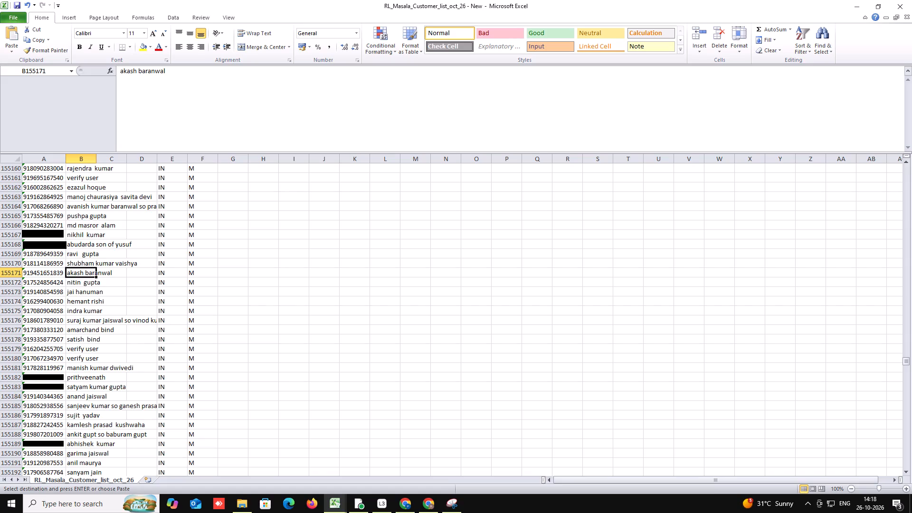
scroll(92, 241, up, 4)
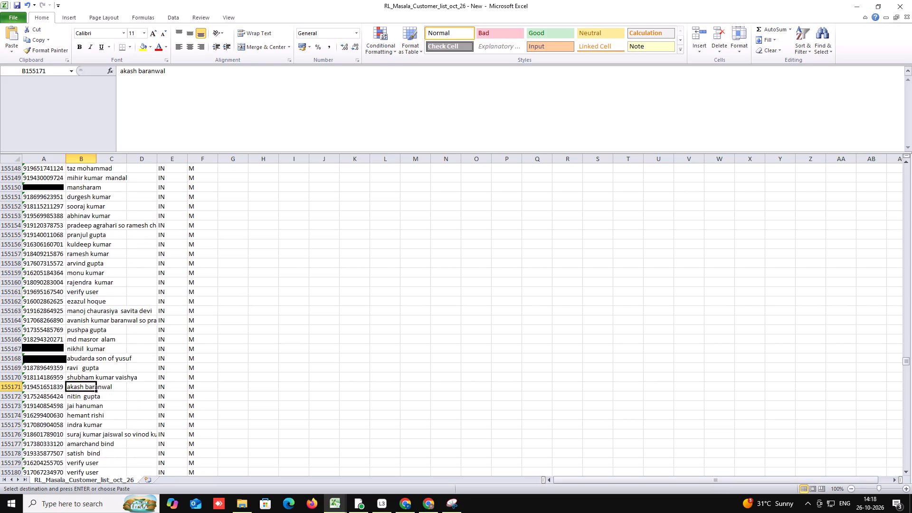
scroll(92, 241, up, 8)
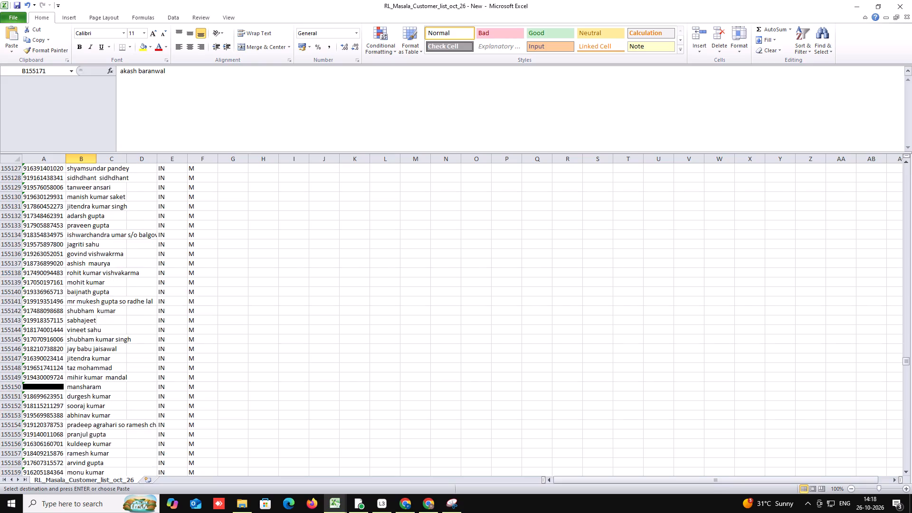
Compare the last records of the customer list with the last rows of VERIFY, then return to the first VERIFY rows.
drag(904, 361, 907, 423)
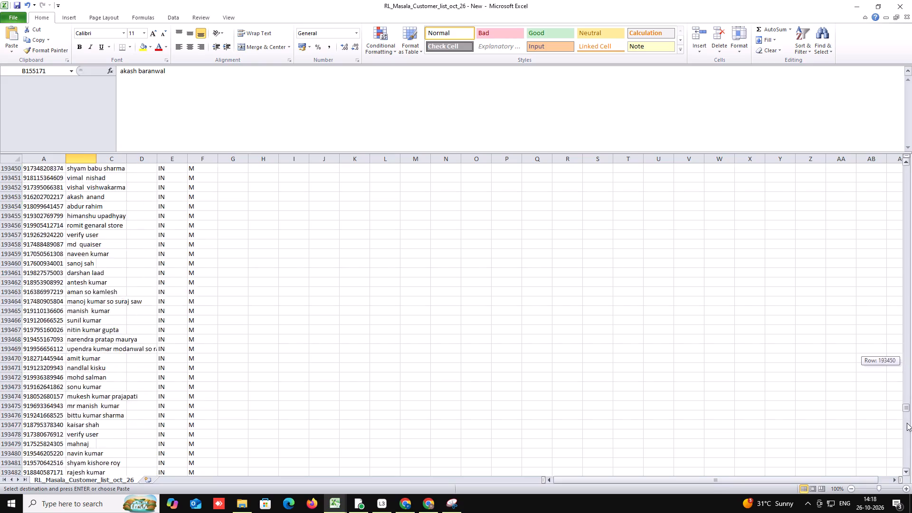
drag(907, 423, 909, 470)
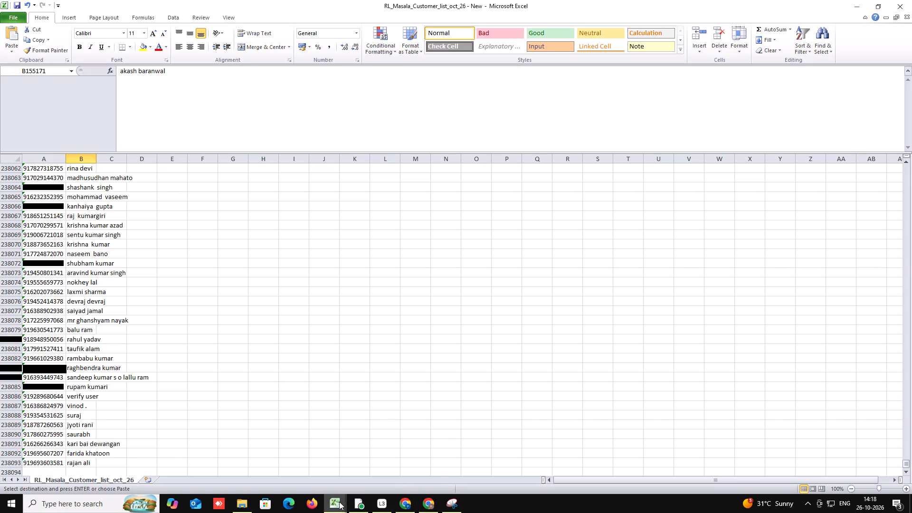
click(300, 457)
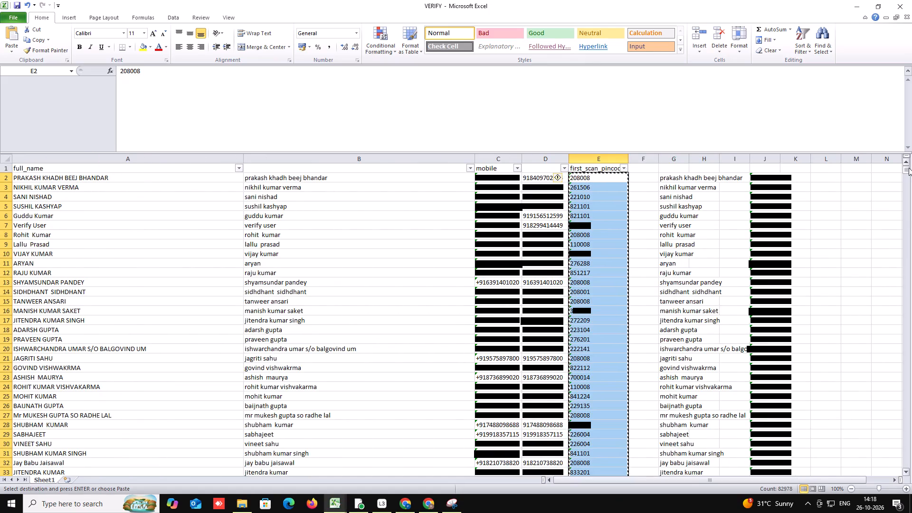
drag(909, 168, 902, 472)
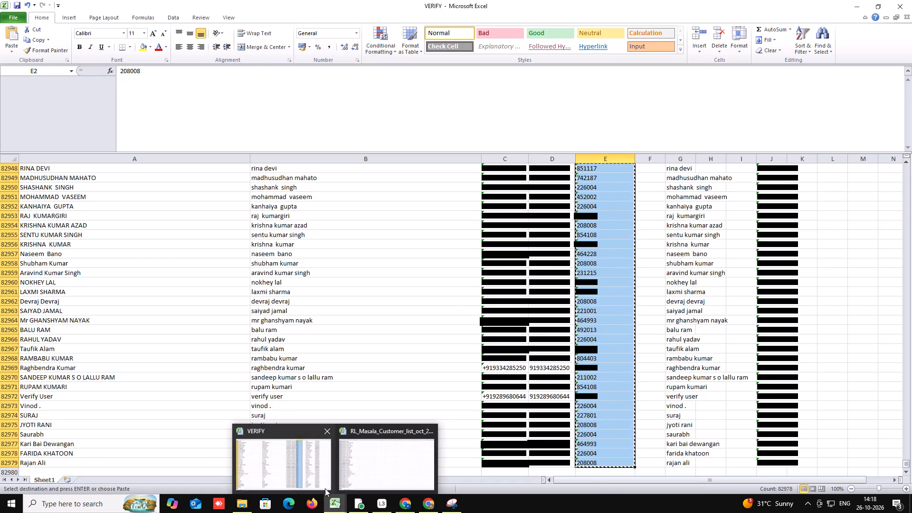
click(356, 457)
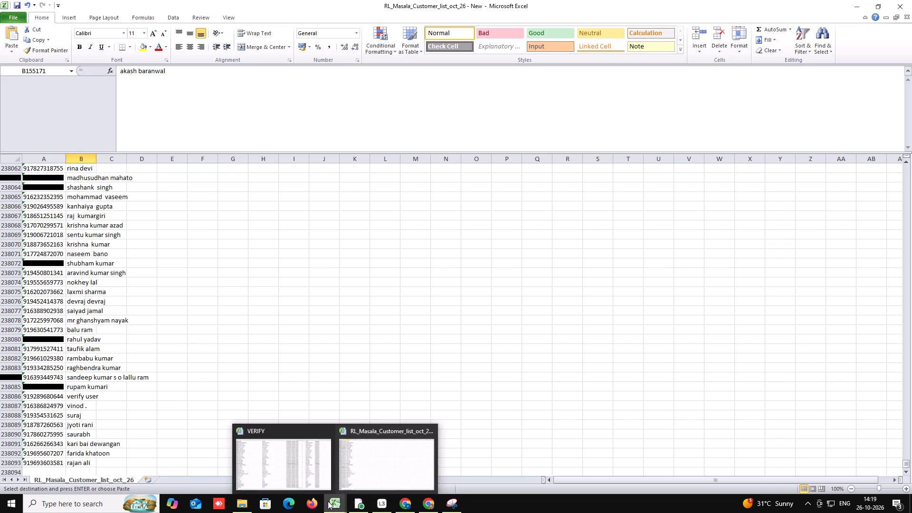
click(300, 458)
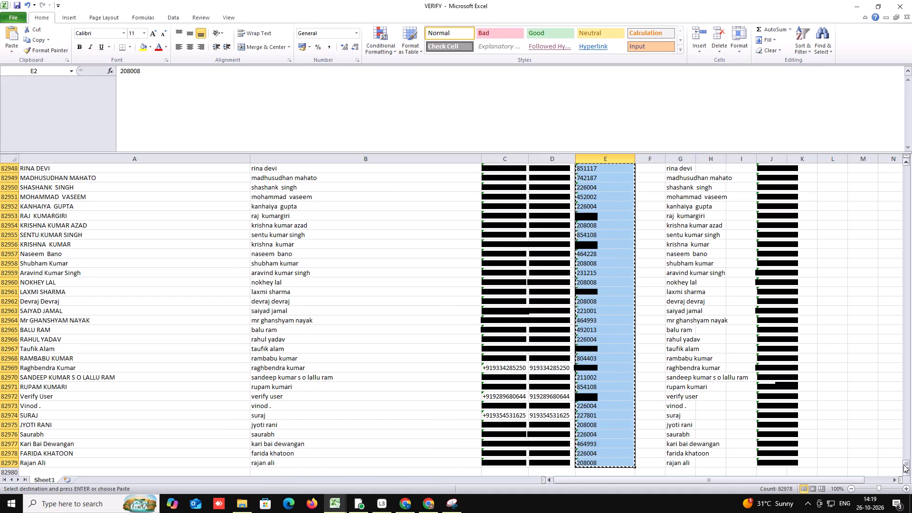
drag(904, 465, 898, 158)
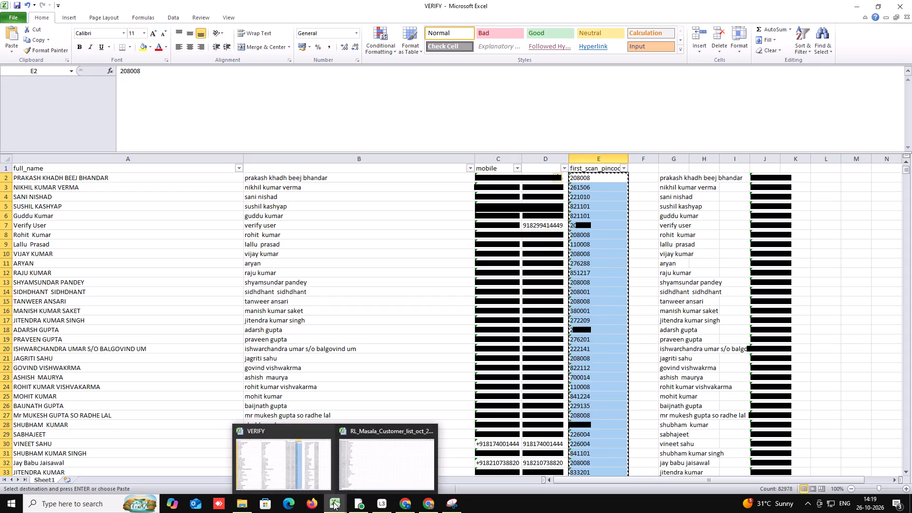
click(273, 458)
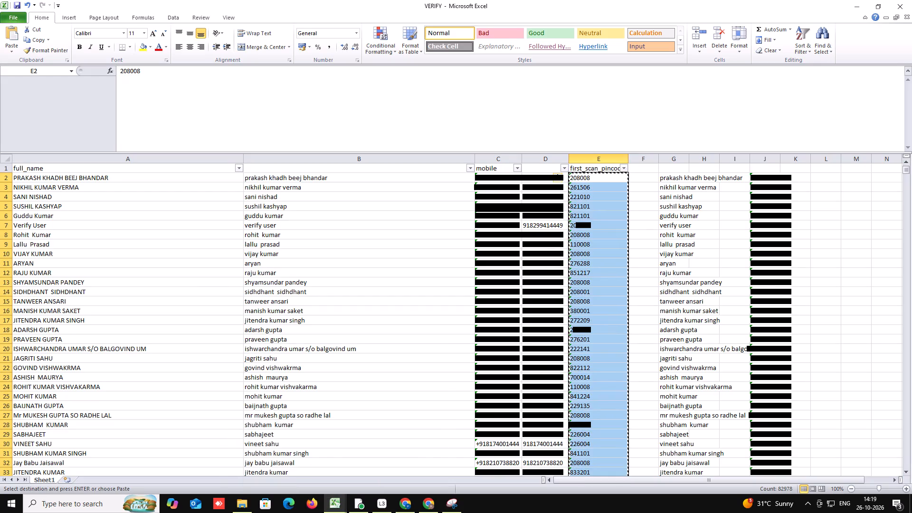
Switch to the RL Masala customer list and look through its existing records between about rows 78073 and 150408, above the appended ones.
click(338, 500)
click(374, 459)
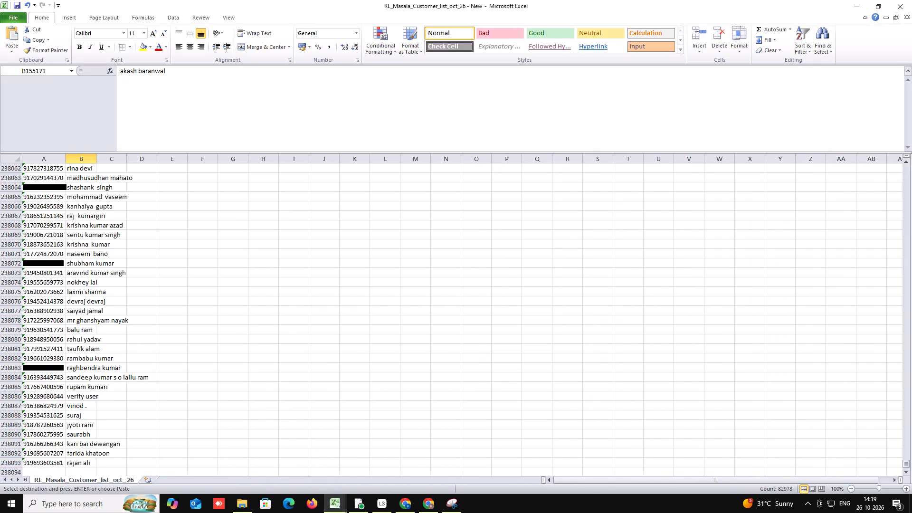
scroll(801, 368, up, 3)
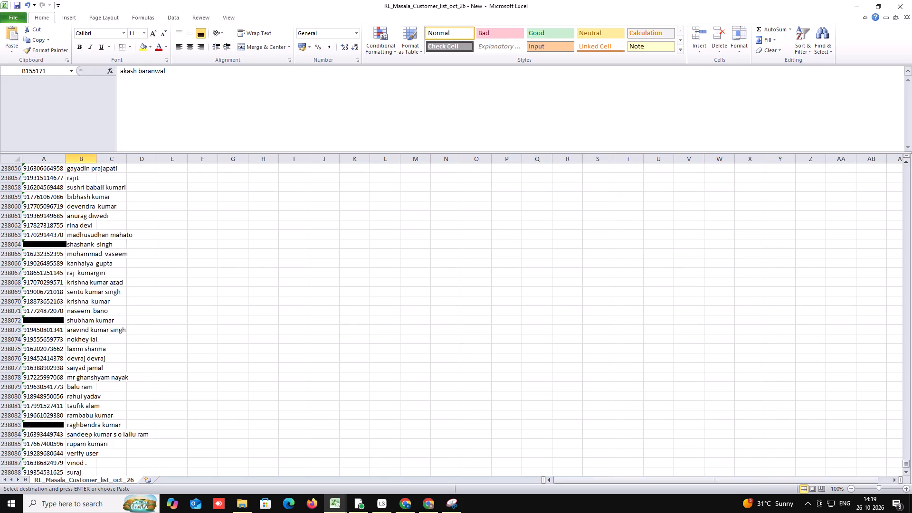
scroll(801, 368, up, 1)
drag(906, 462, 875, 291)
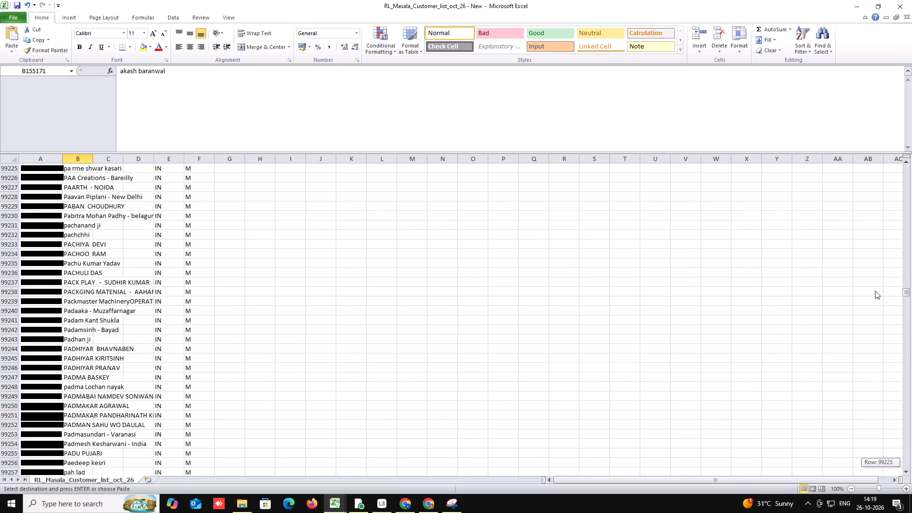
drag(875, 291, 870, 266)
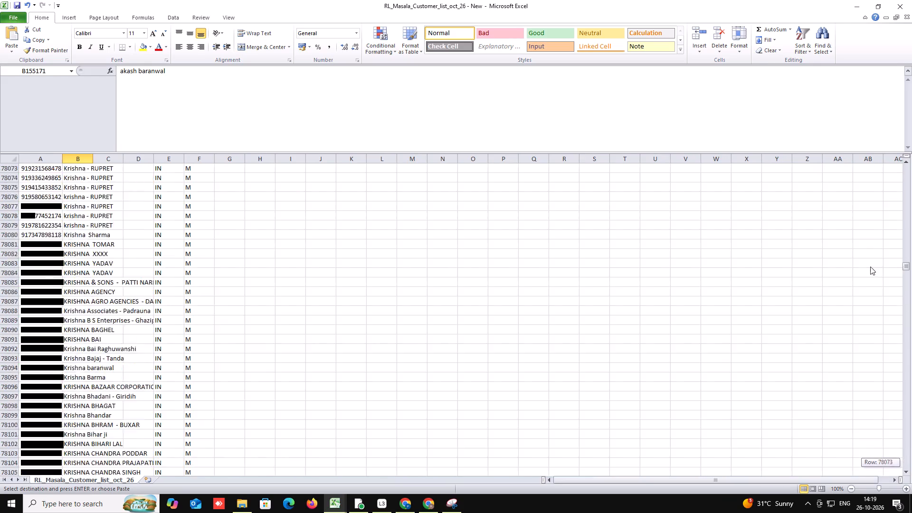
drag(870, 266, 870, 299)
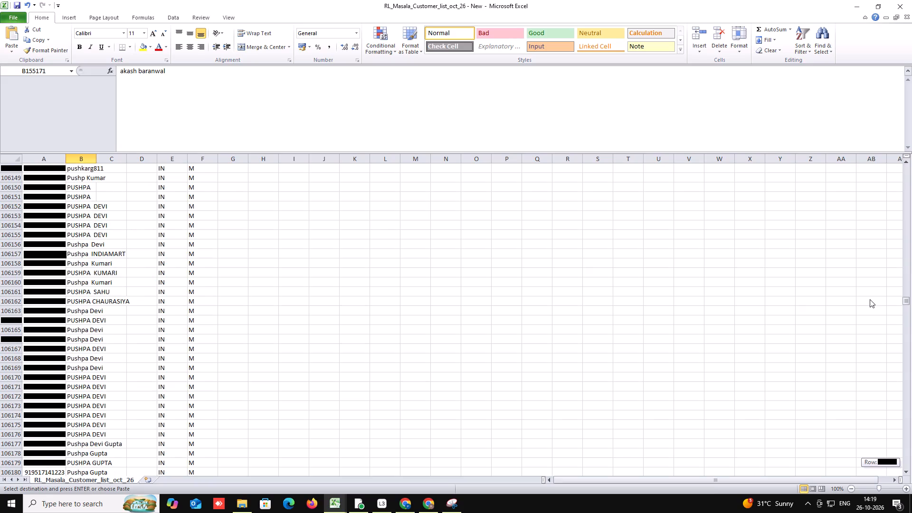
drag(870, 299, 870, 299)
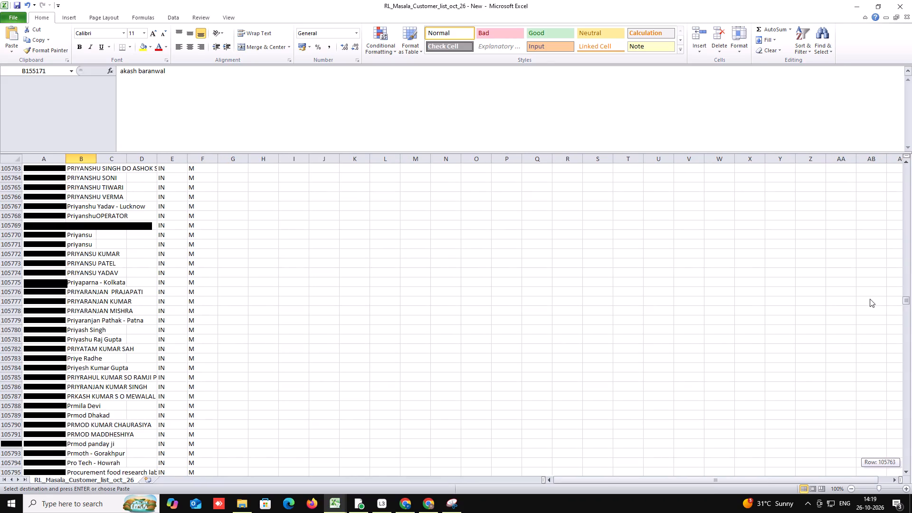
drag(870, 299, 870, 309)
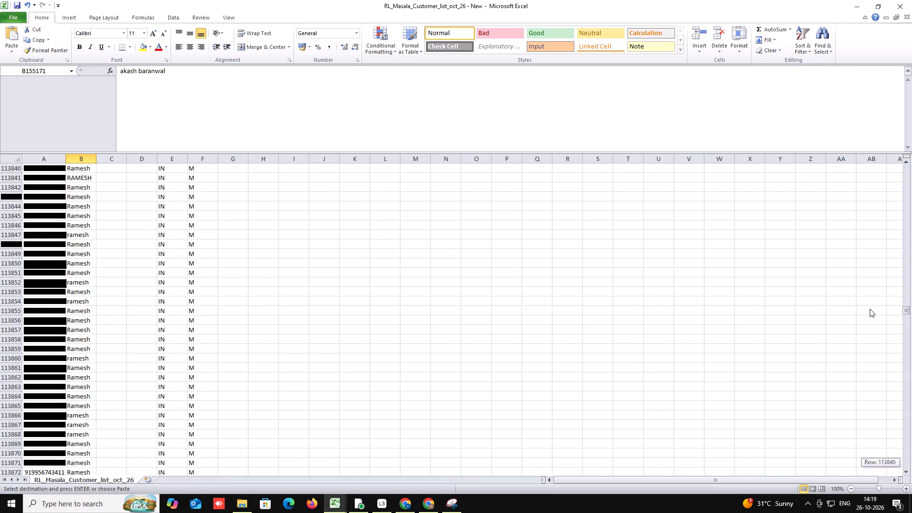
drag(870, 309, 870, 325)
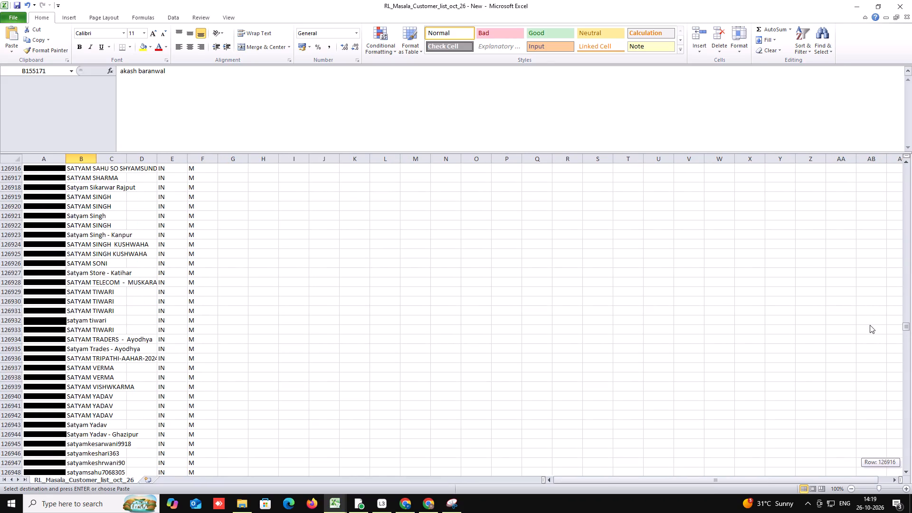
drag(870, 325, 870, 326)
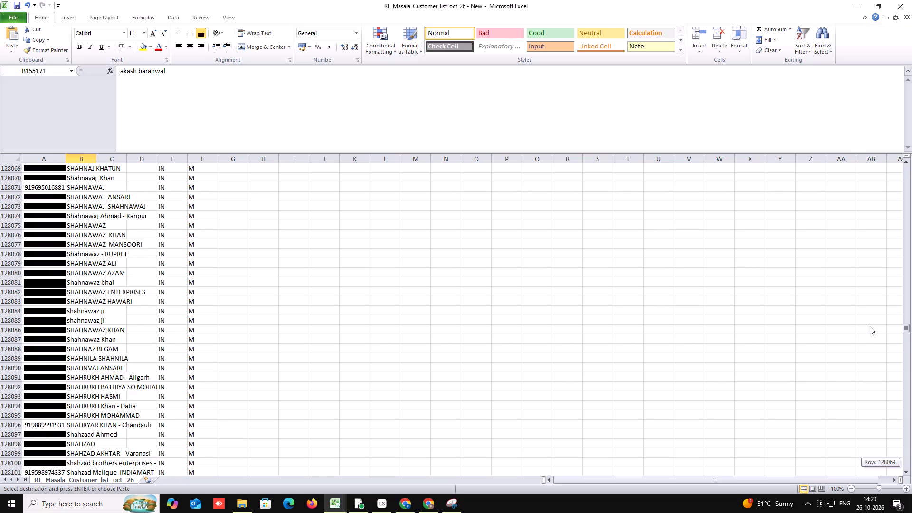
drag(870, 326, 870, 331)
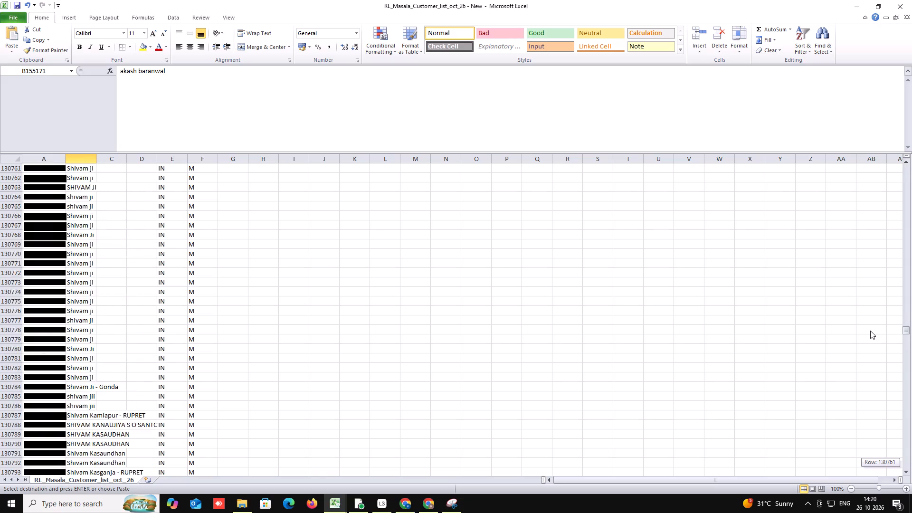
drag(870, 331, 871, 334)
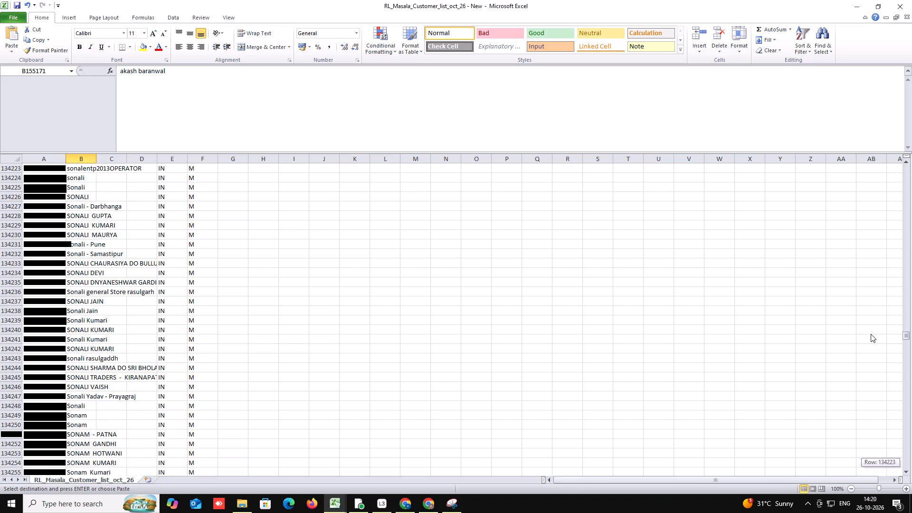
drag(871, 334, 873, 342)
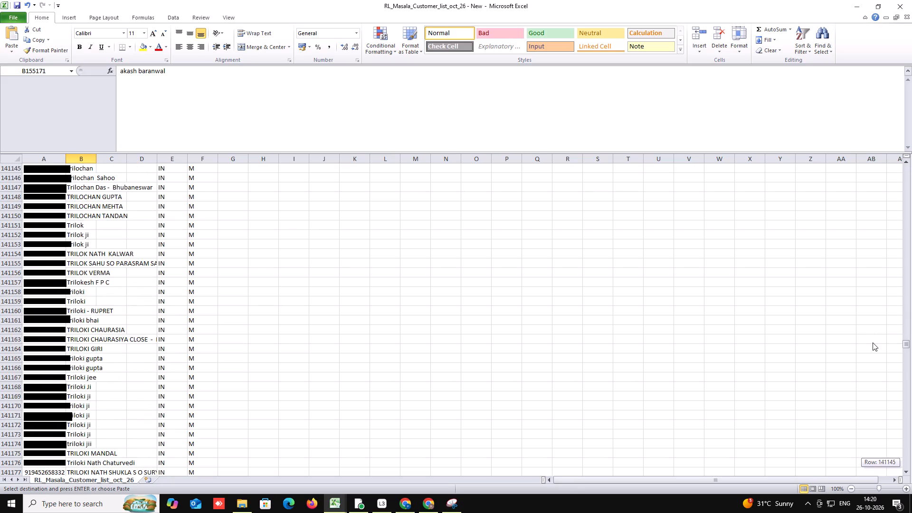
drag(873, 342, 873, 349)
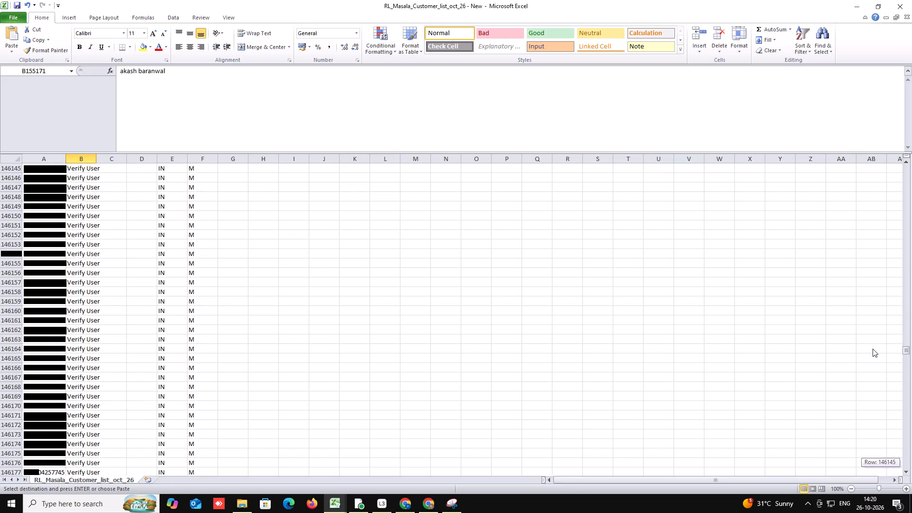
drag(873, 349, 874, 354)
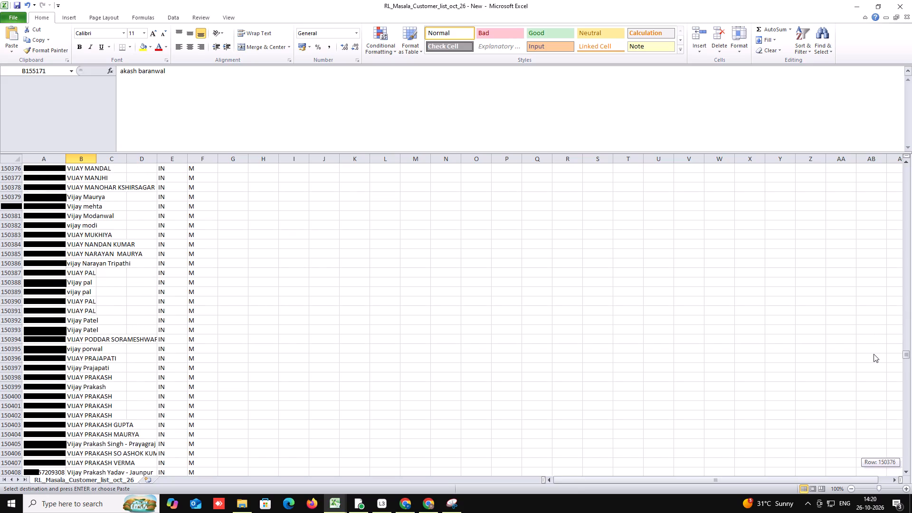
drag(874, 354, 873, 351)
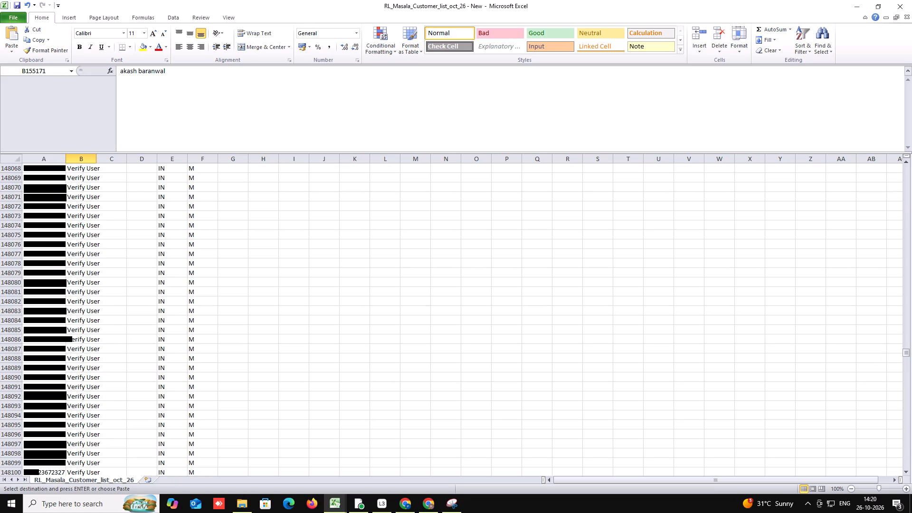
Examine the Verify User records around rows 148068 to 149138, checking columns C and F of row 149114.
scroll(374, 258, down, 20)
scroll(374, 258, down, 20)
scroll(374, 258, down, 2)
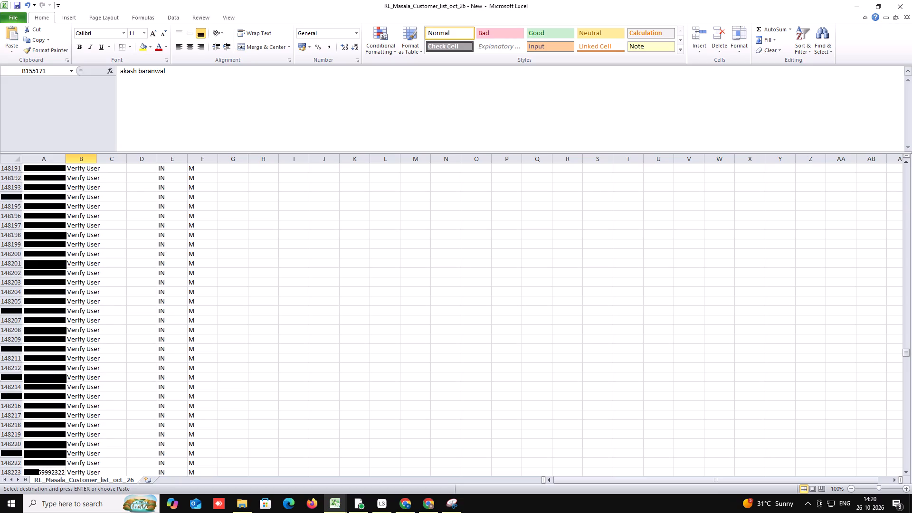
scroll(373, 246, down, 20)
scroll(373, 246, down, 20)
scroll(373, 246, down, 9)
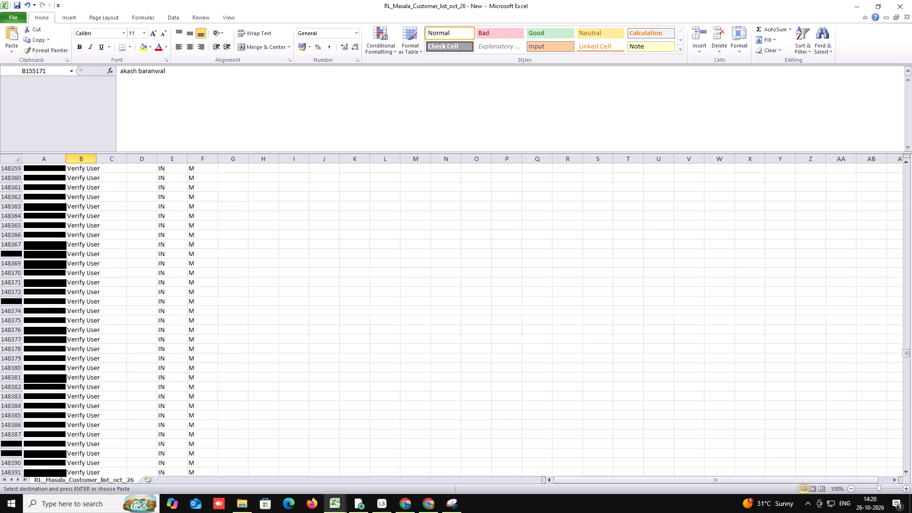
scroll(372, 245, down, 20)
scroll(372, 245, down, 20)
scroll(372, 245, down, 9)
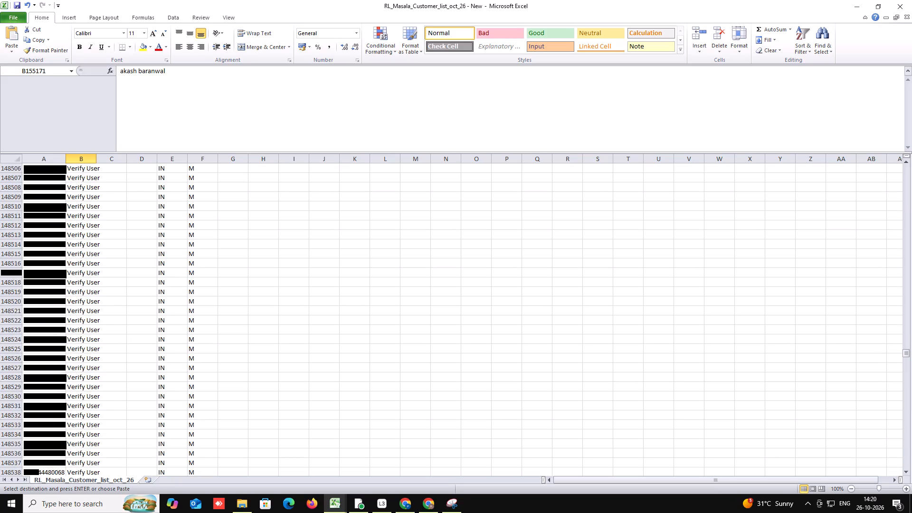
scroll(372, 246, down, 20)
scroll(372, 246, down, 20)
scroll(372, 246, down, 9)
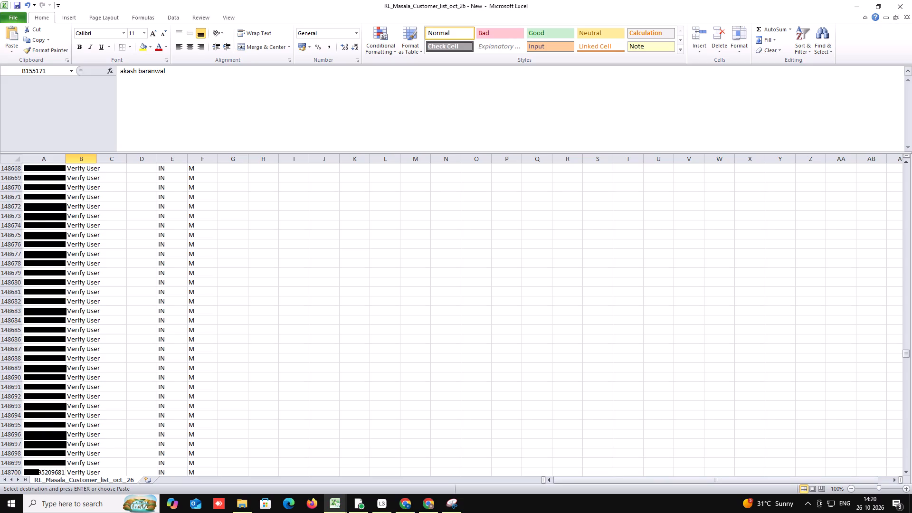
scroll(372, 246, down, 20)
scroll(372, 246, down, 20)
scroll(372, 246, down, 7)
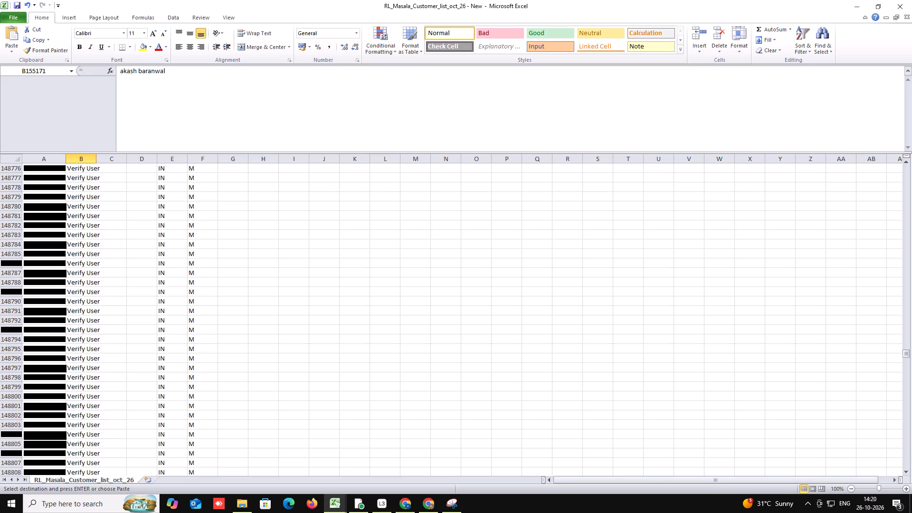
scroll(323, 258, down, 20)
scroll(323, 258, down, 9)
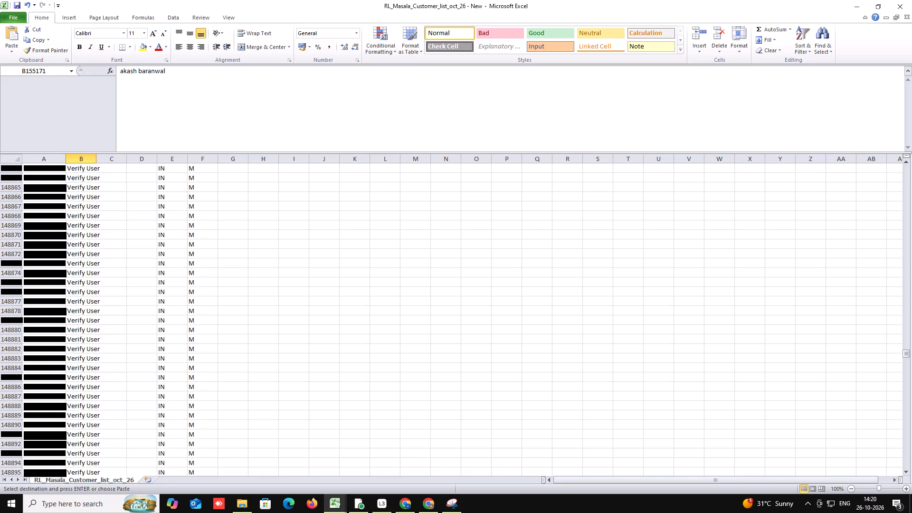
scroll(194, 303, down, 20)
scroll(194, 303, down, 20)
scroll(194, 303, down, 9)
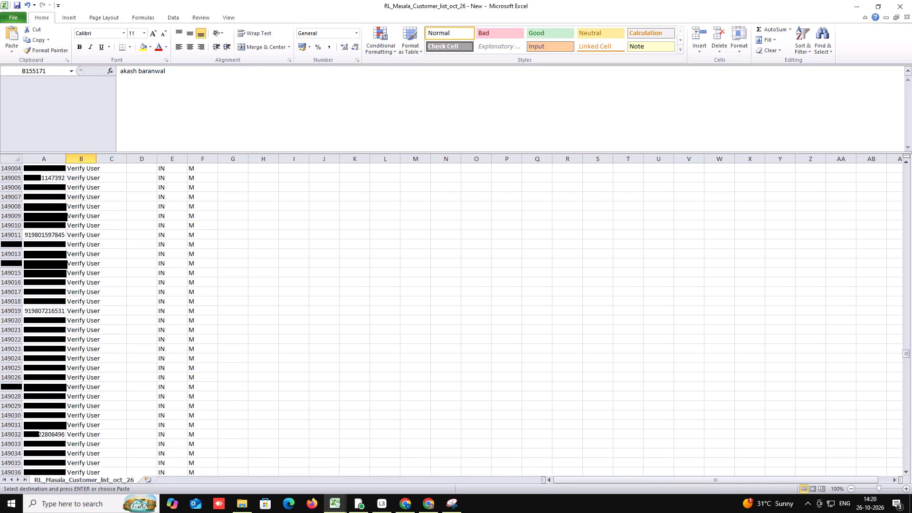
scroll(367, 290, down, 13)
scroll(365, 287, down, 10)
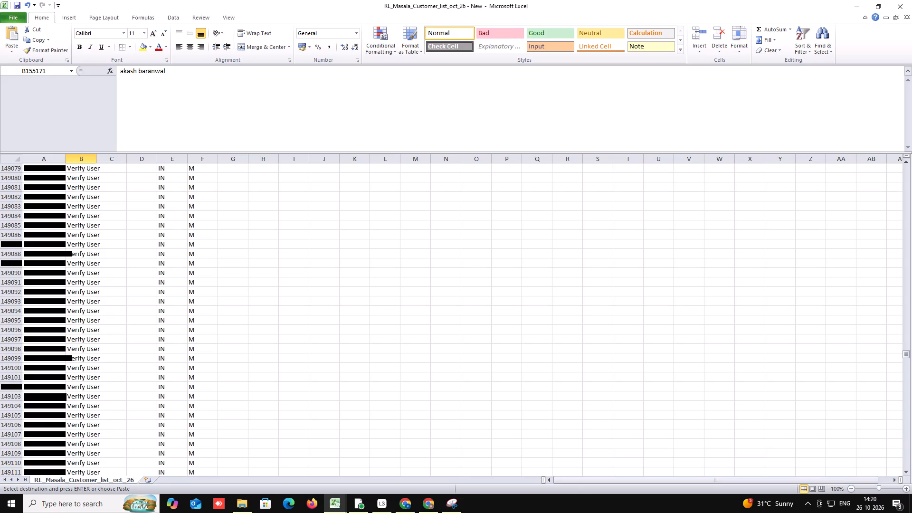
scroll(365, 285, down, 9)
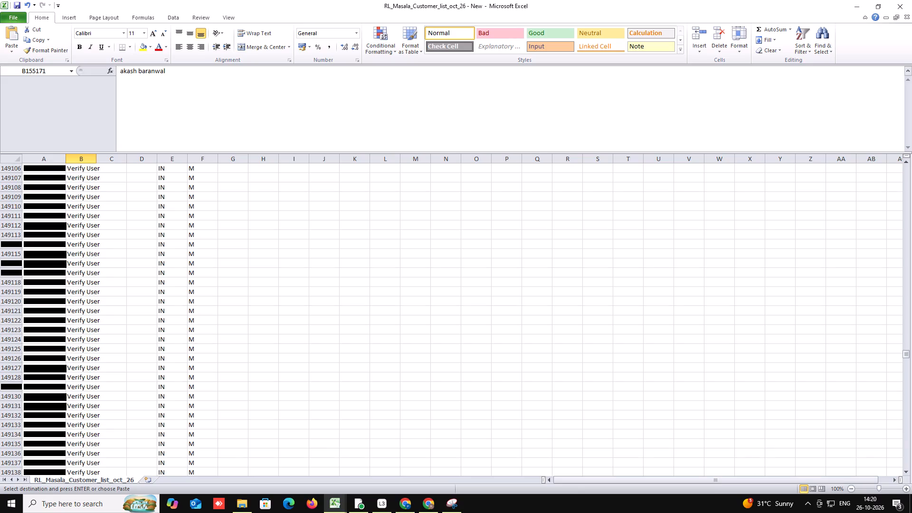
click(97, 247)
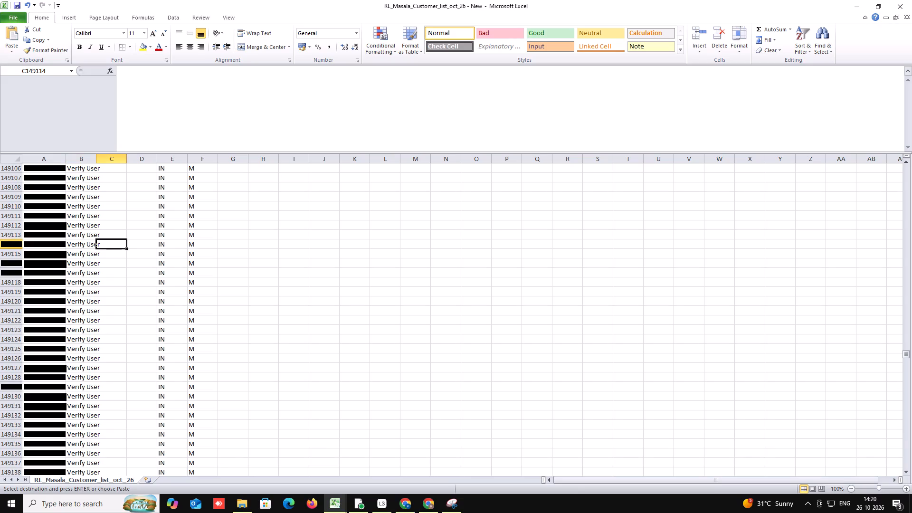
click(216, 242)
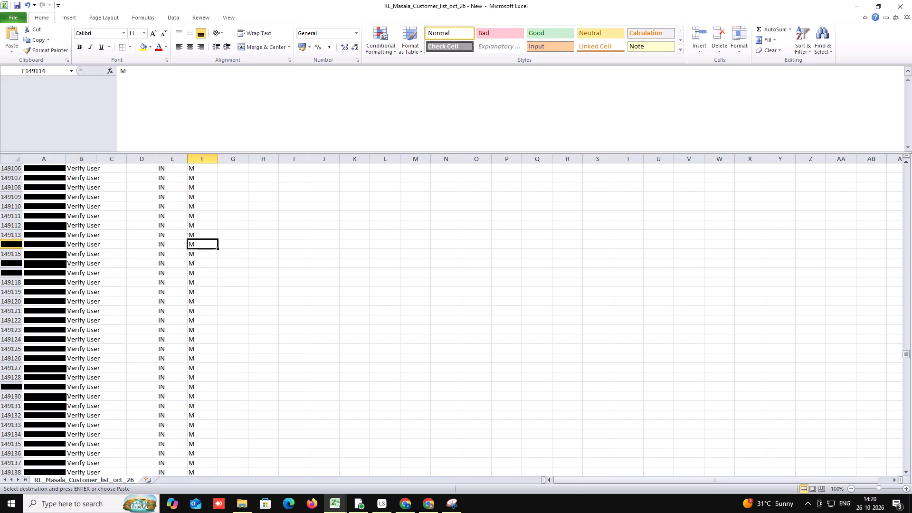
Examine the remaining Verify User records from about row 149106 to row 149561, including those with city names.
scroll(82, 255, down, 20)
scroll(82, 255, down, 12)
scroll(91, 249, up, 1)
scroll(91, 249, down, 2)
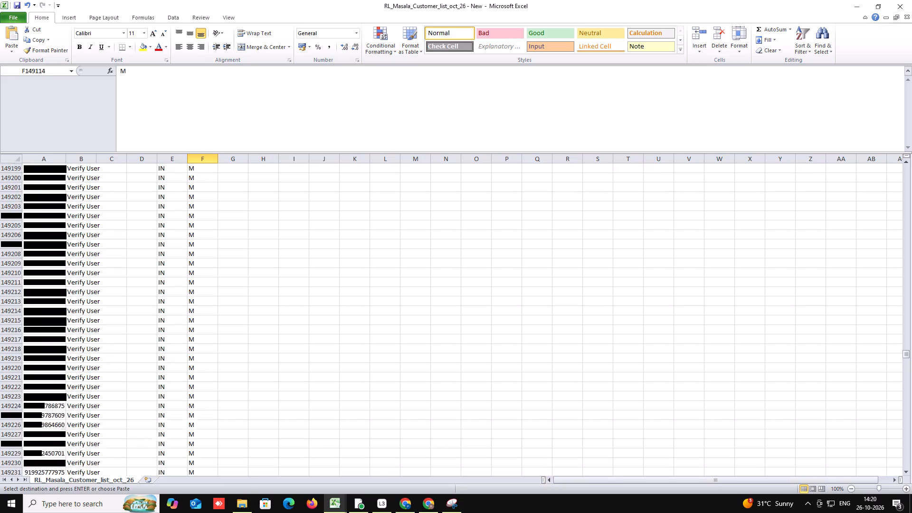
scroll(91, 249, down, 20)
scroll(91, 249, down, 20)
scroll(91, 249, down, 17)
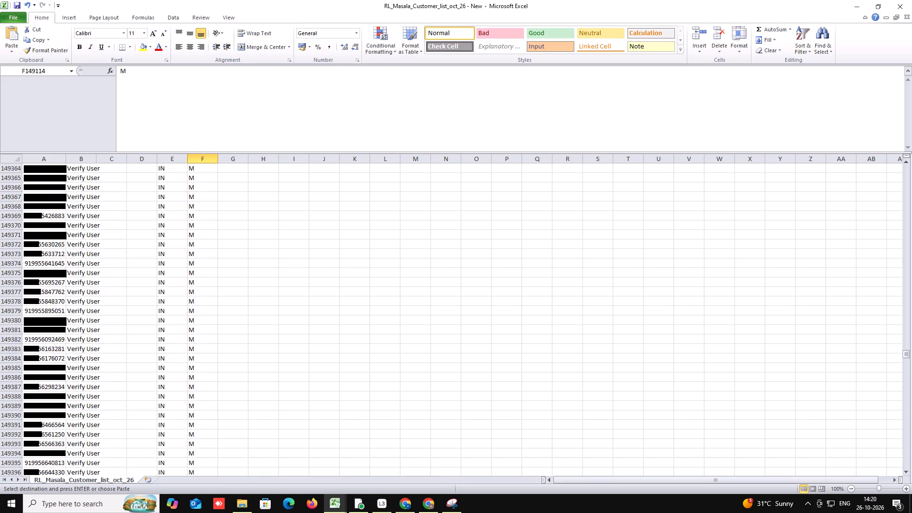
scroll(94, 321, down, 3)
scroll(95, 319, up, 1)
scroll(95, 319, down, 20)
scroll(95, 319, down, 20)
scroll(95, 319, down, 8)
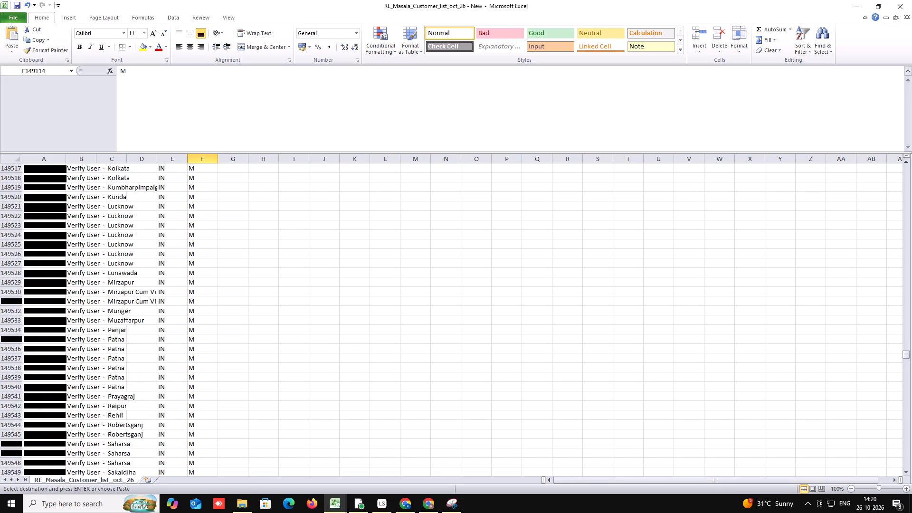
scroll(95, 317, down, 10)
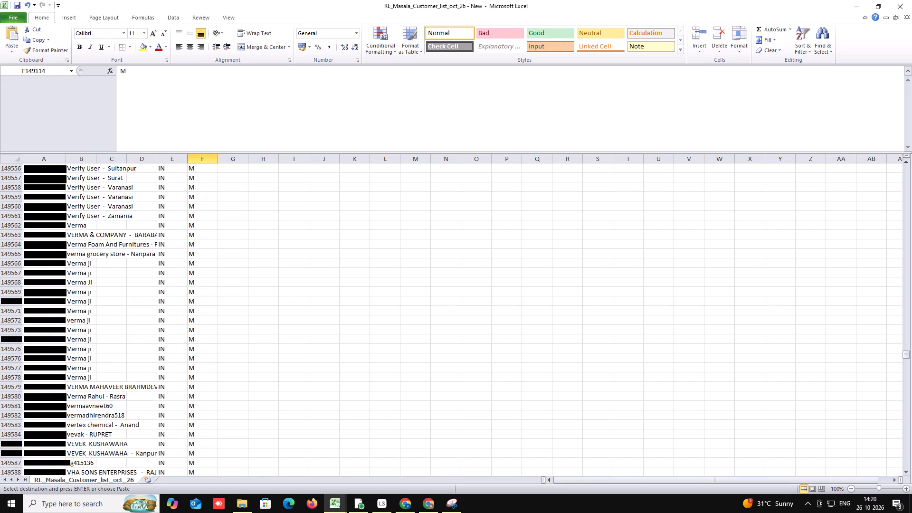
Look through the customer records below the Verify User block, from about row 149562 to row 153032, checking columns A to F.
scroll(100, 302, down, 17)
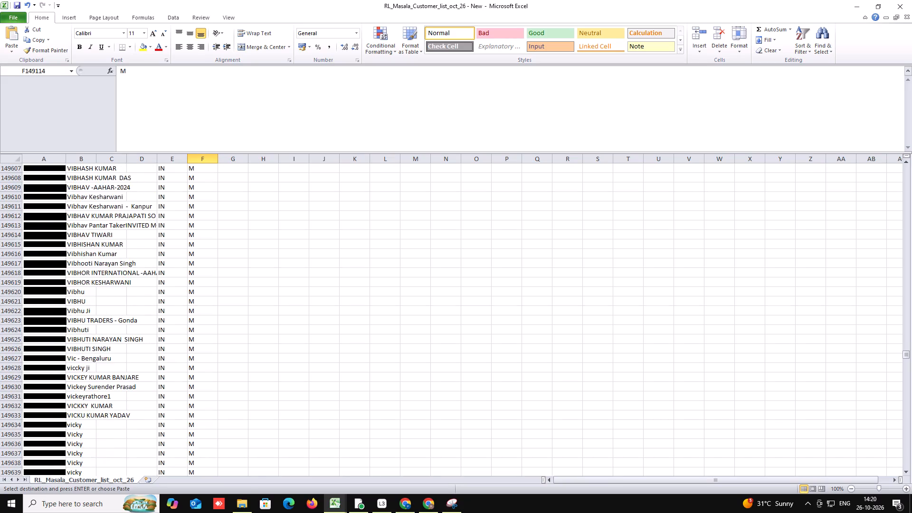
scroll(100, 302, down, 20)
scroll(100, 302, down, 15)
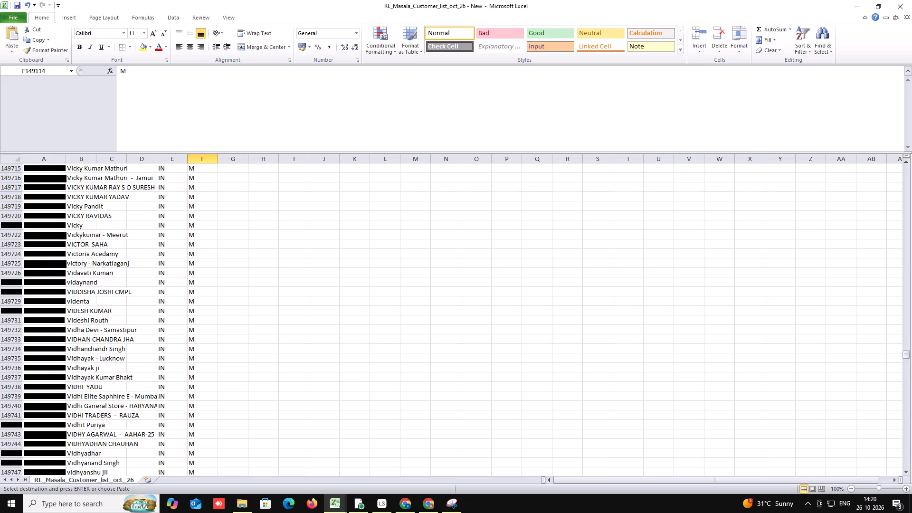
scroll(100, 300, down, 20)
scroll(100, 300, down, 20)
scroll(100, 300, down, 7)
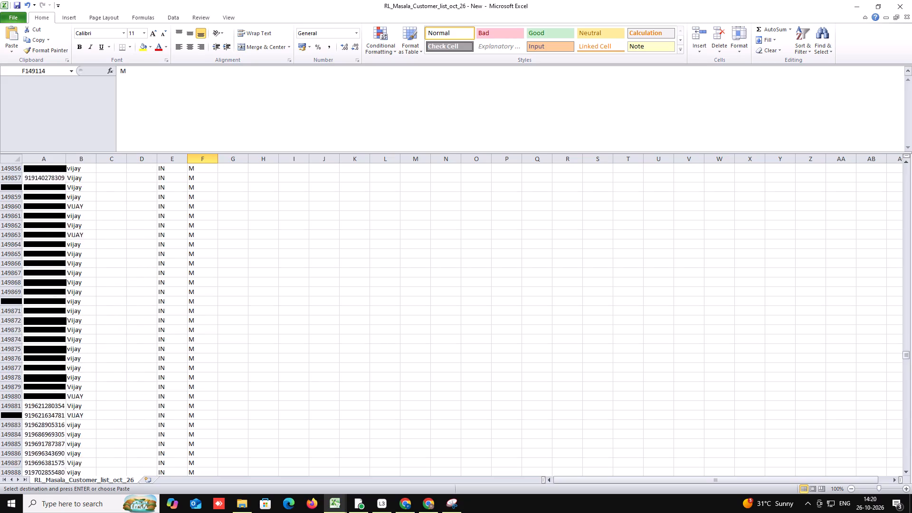
scroll(101, 298, down, 20)
scroll(101, 298, down, 20)
scroll(101, 298, down, 7)
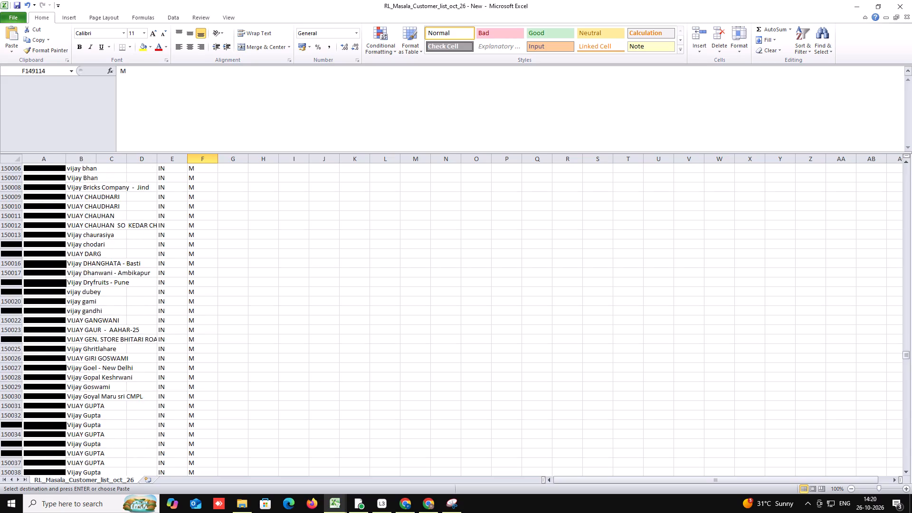
scroll(101, 298, down, 20)
scroll(101, 298, down, 20)
scroll(101, 298, down, 7)
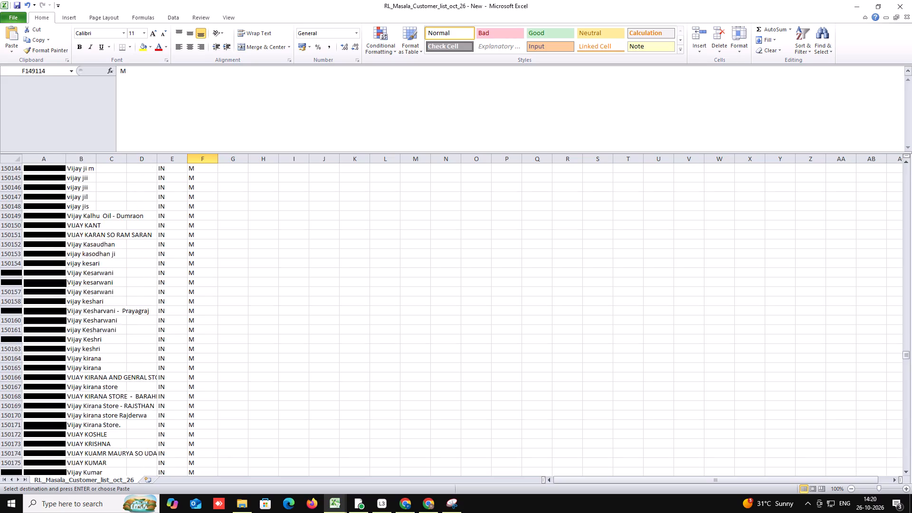
scroll(102, 297, down, 20)
scroll(102, 297, down, 20)
scroll(102, 297, down, 6)
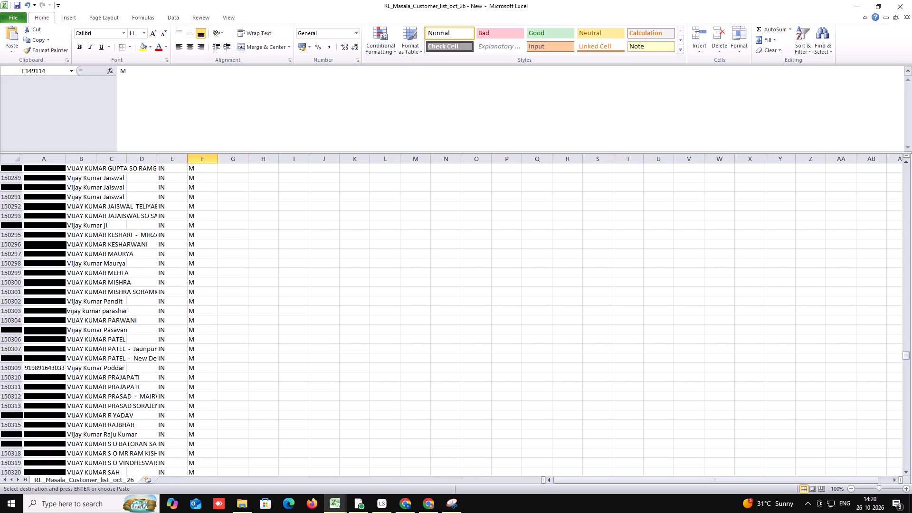
scroll(102, 297, down, 20)
scroll(102, 297, down, 20)
scroll(102, 297, down, 6)
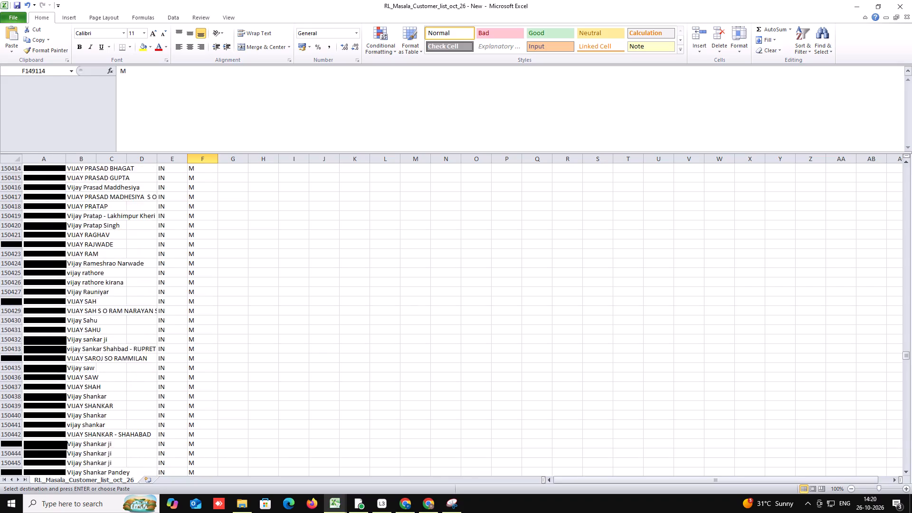
scroll(102, 296, down, 20)
scroll(102, 296, down, 20)
scroll(102, 296, down, 6)
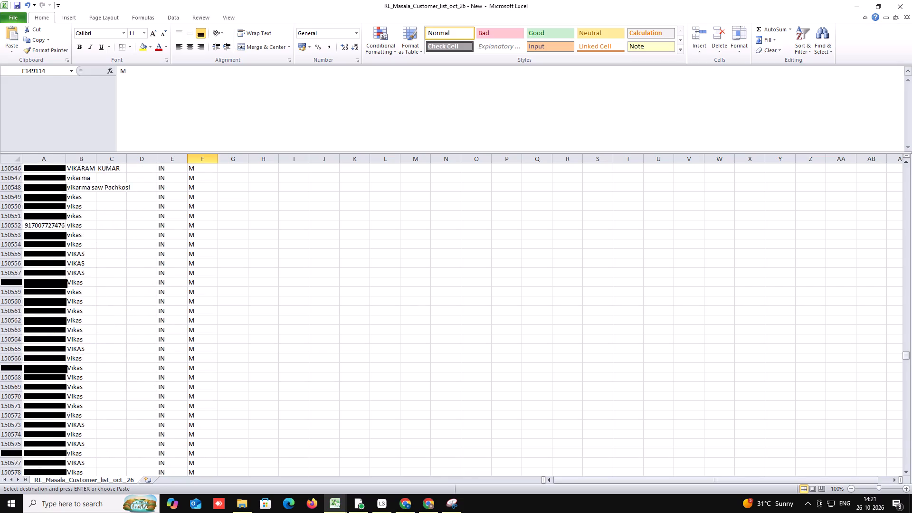
scroll(102, 296, down, 20)
scroll(102, 296, down, 20)
scroll(102, 296, down, 6)
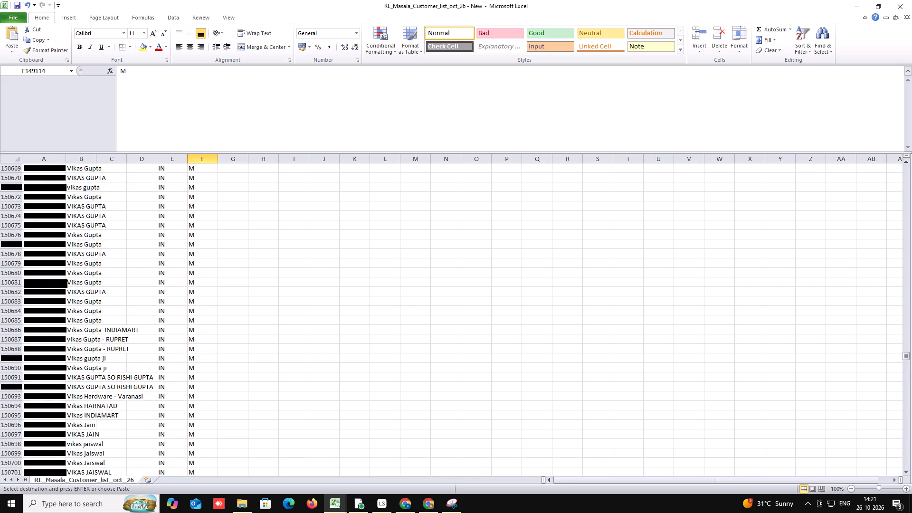
scroll(102, 296, down, 20)
scroll(102, 296, down, 20)
scroll(102, 296, down, 6)
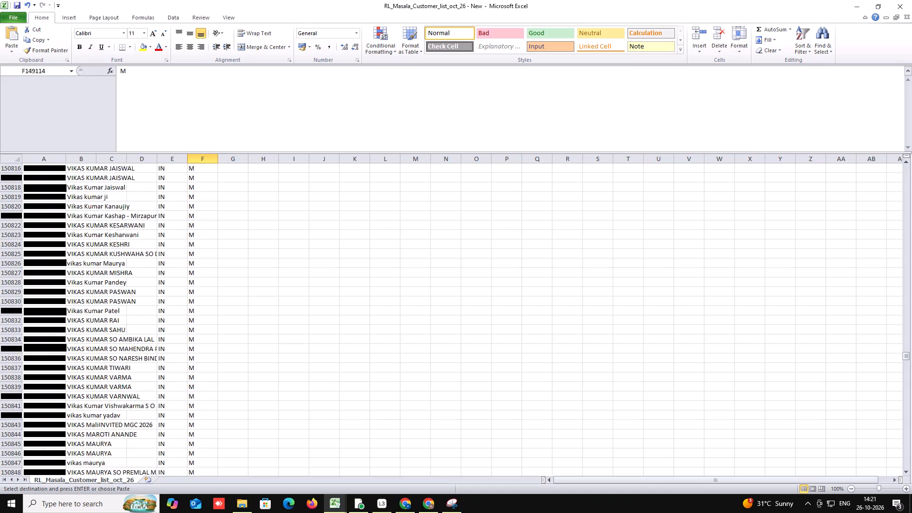
scroll(103, 295, down, 20)
scroll(103, 295, down, 20)
scroll(103, 295, down, 6)
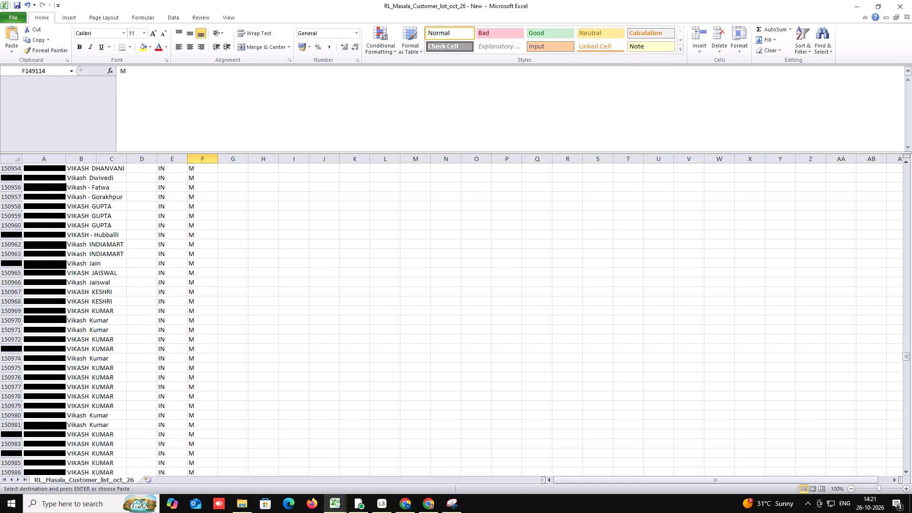
scroll(103, 296, down, 20)
scroll(103, 296, down, 20)
scroll(103, 296, down, 6)
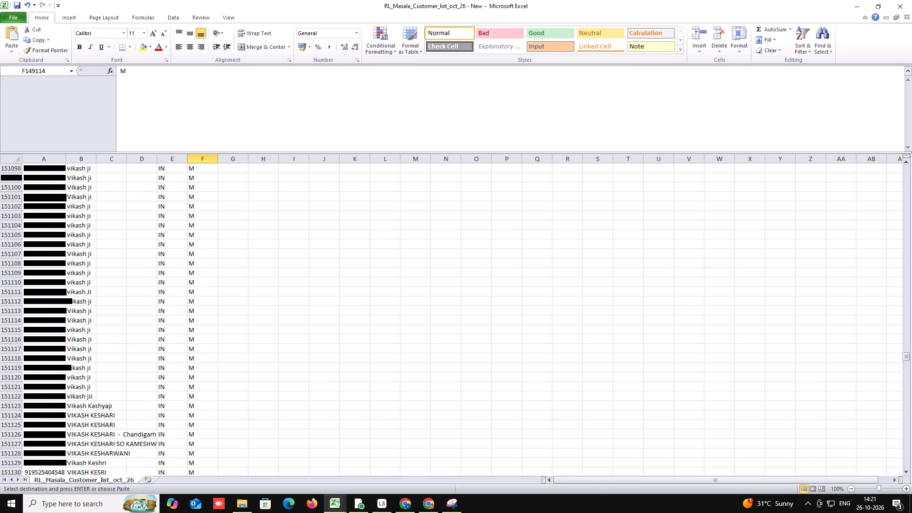
scroll(103, 296, down, 9)
scroll(103, 296, down, 20)
scroll(103, 296, down, 7)
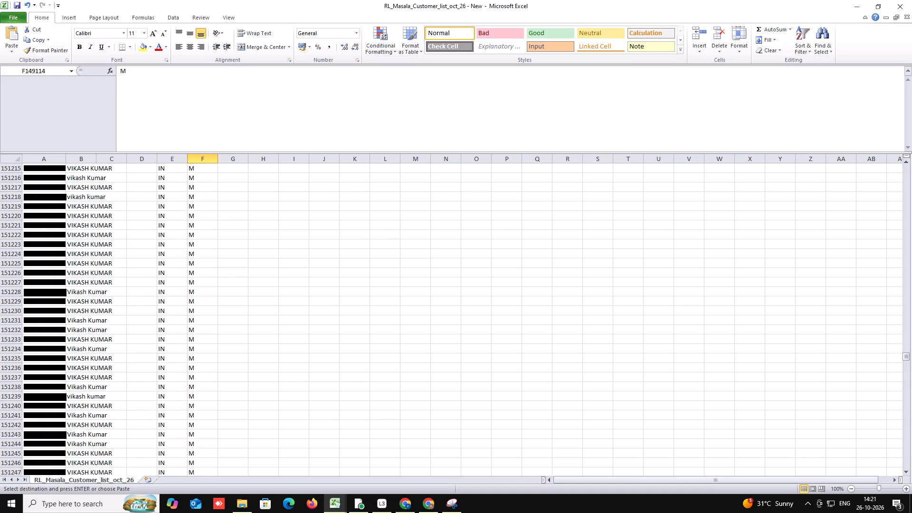
scroll(103, 296, down, 20)
scroll(103, 296, down, 20)
scroll(103, 296, down, 4)
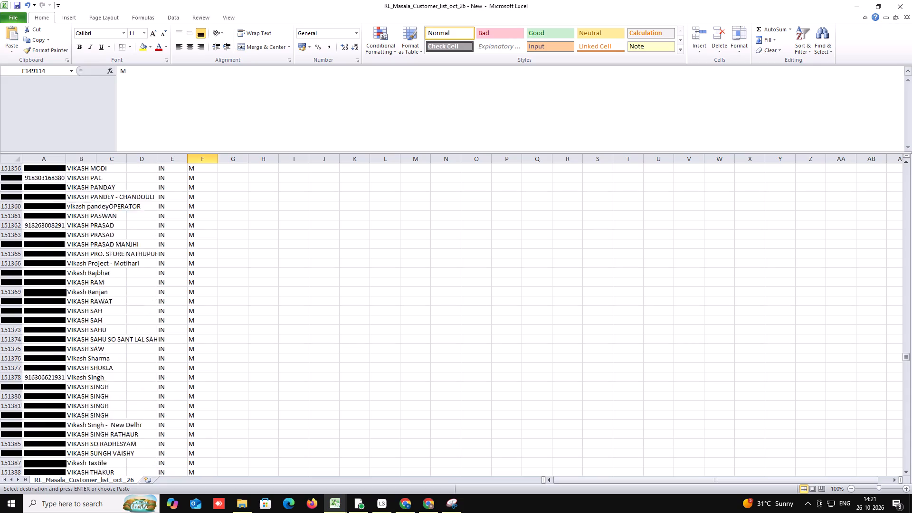
scroll(102, 298, down, 20)
scroll(102, 298, down, 16)
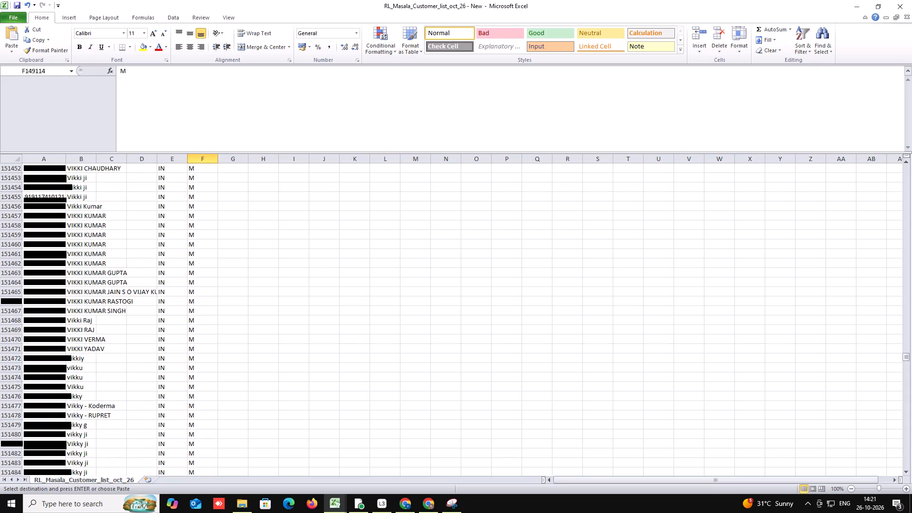
scroll(105, 317, down, 16)
scroll(93, 314, down, 20)
scroll(93, 314, down, 3)
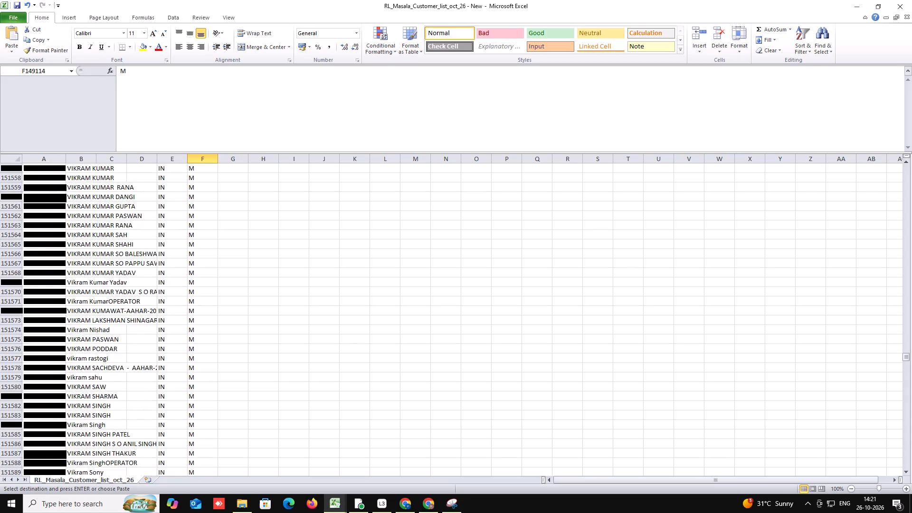
scroll(102, 312, down, 19)
scroll(89, 315, down, 9)
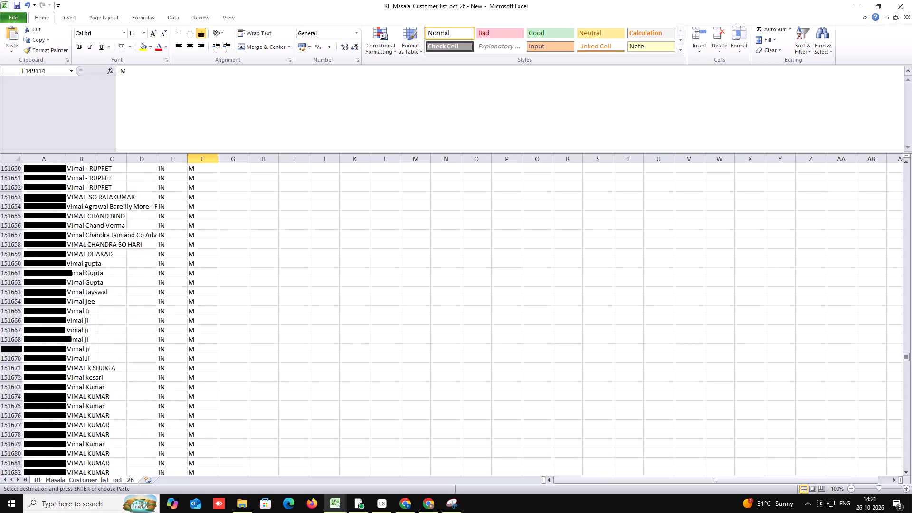
scroll(89, 313, down, 10)
scroll(89, 311, down, 19)
scroll(89, 310, down, 7)
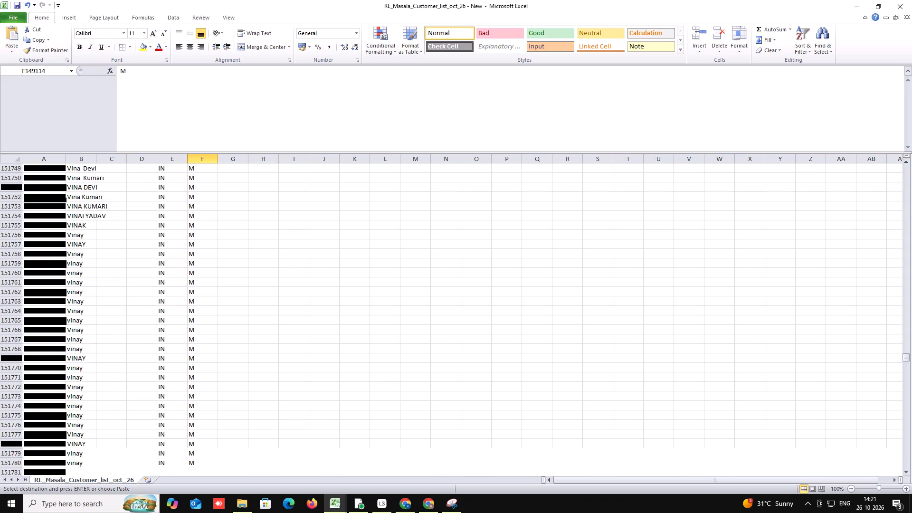
scroll(89, 310, down, 19)
scroll(100, 342, down, 6)
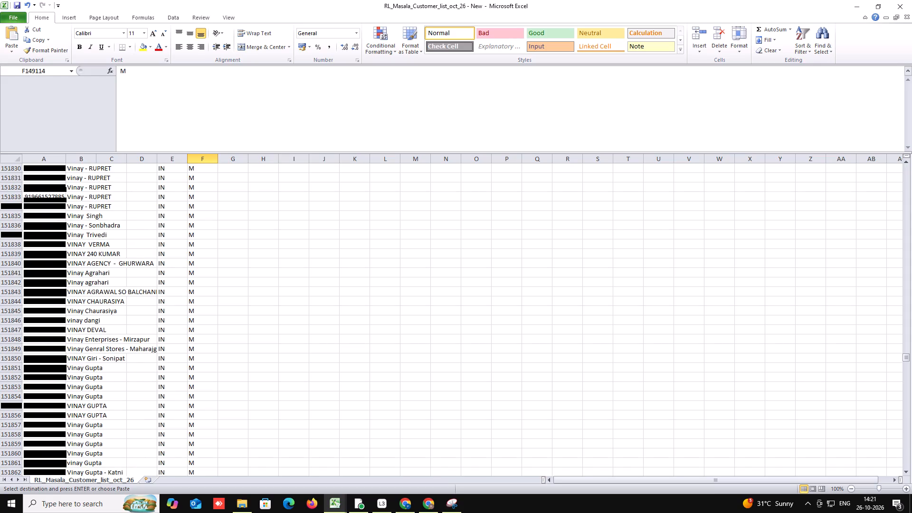
scroll(85, 320, down, 2)
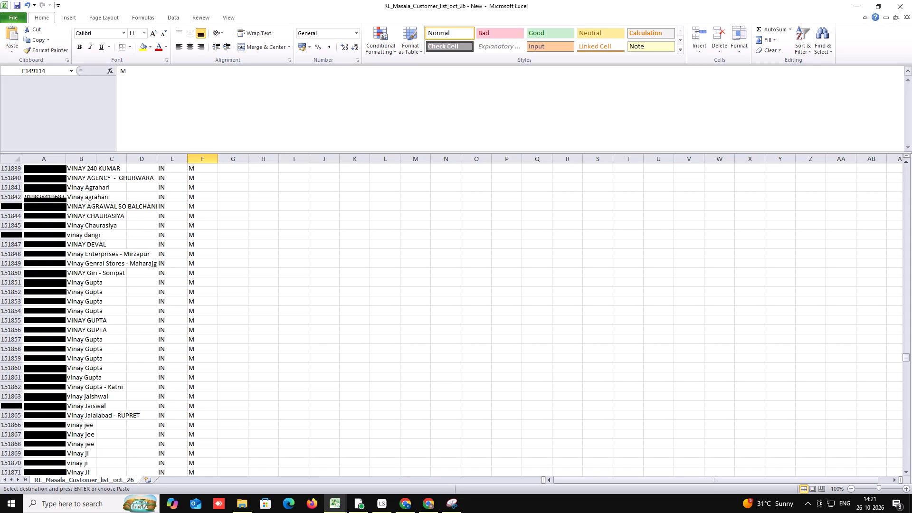
scroll(85, 320, down, 15)
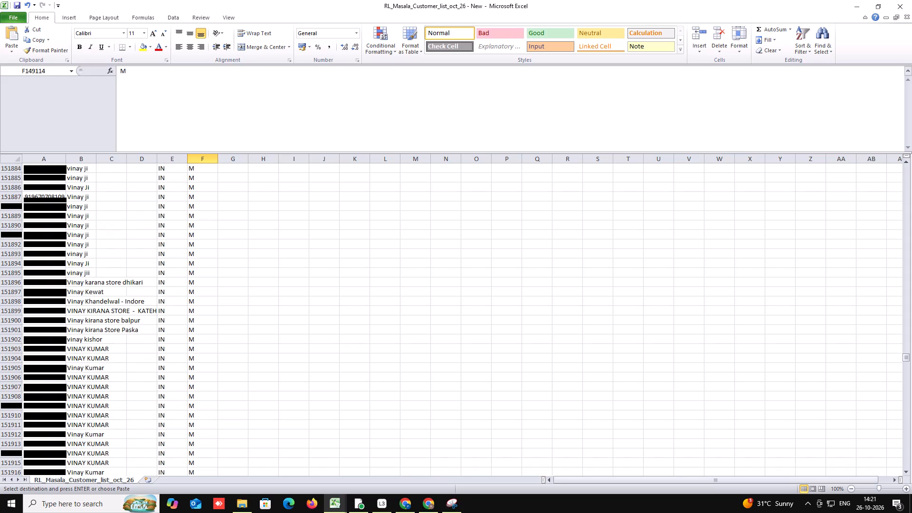
scroll(79, 318, down, 7)
scroll(79, 317, up, 1)
scroll(79, 316, down, 4)
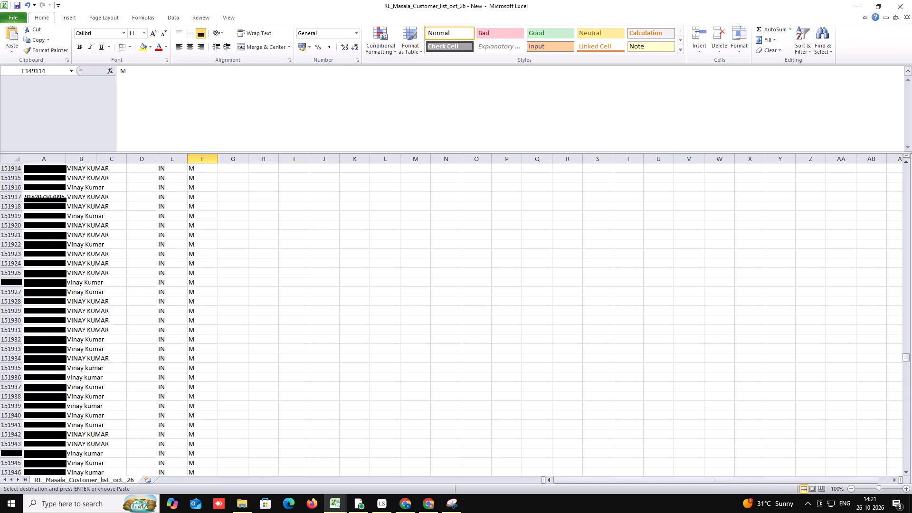
scroll(79, 316, down, 15)
scroll(79, 316, down, 20)
scroll(79, 316, down, 8)
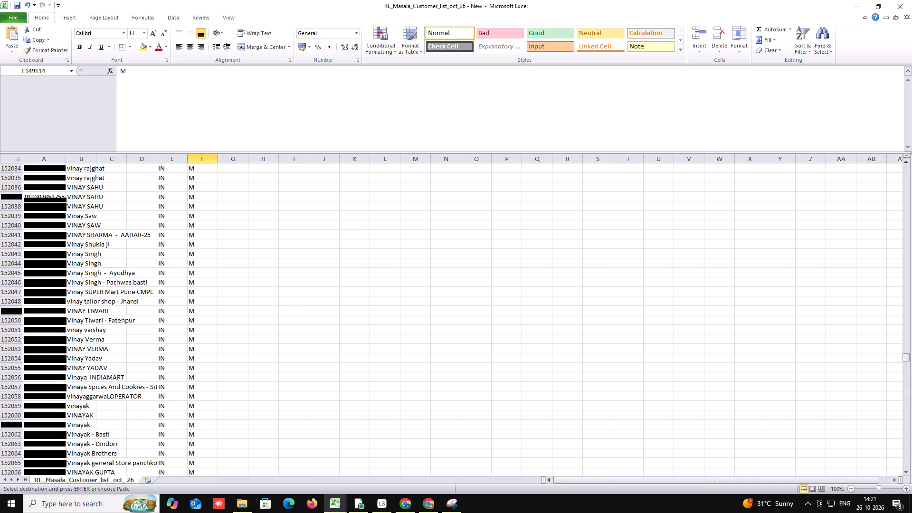
scroll(79, 314, down, 9)
scroll(79, 314, down, 19)
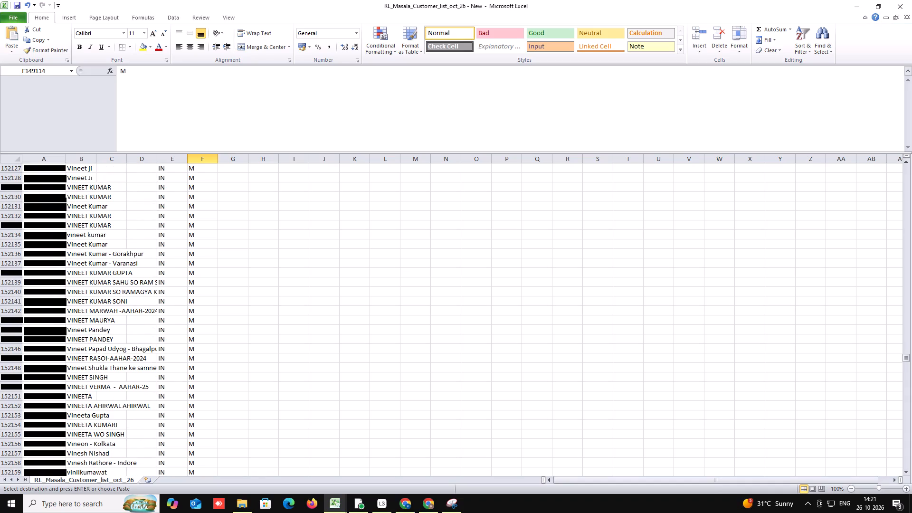
scroll(79, 314, down, 20)
scroll(79, 314, down, 13)
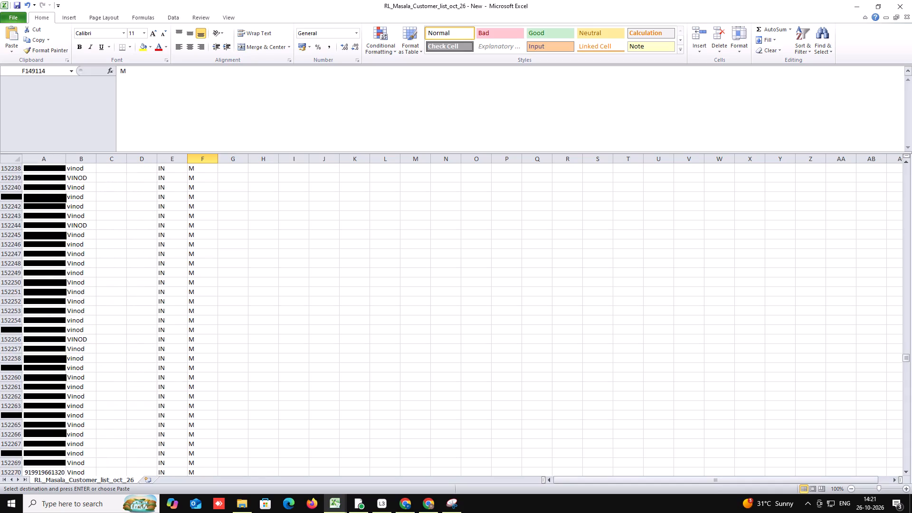
scroll(79, 313, down, 20)
scroll(79, 313, down, 20)
scroll(79, 313, down, 3)
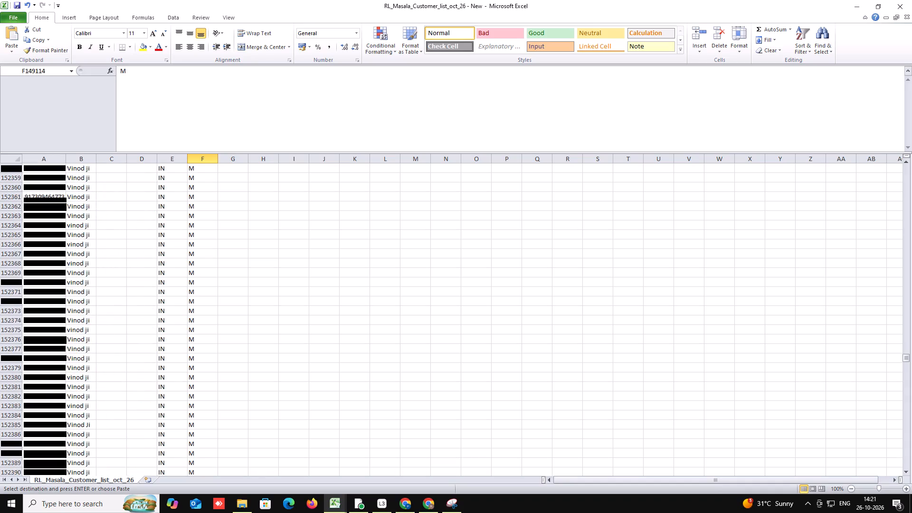
scroll(80, 313, down, 20)
scroll(80, 313, down, 20)
scroll(80, 313, down, 3)
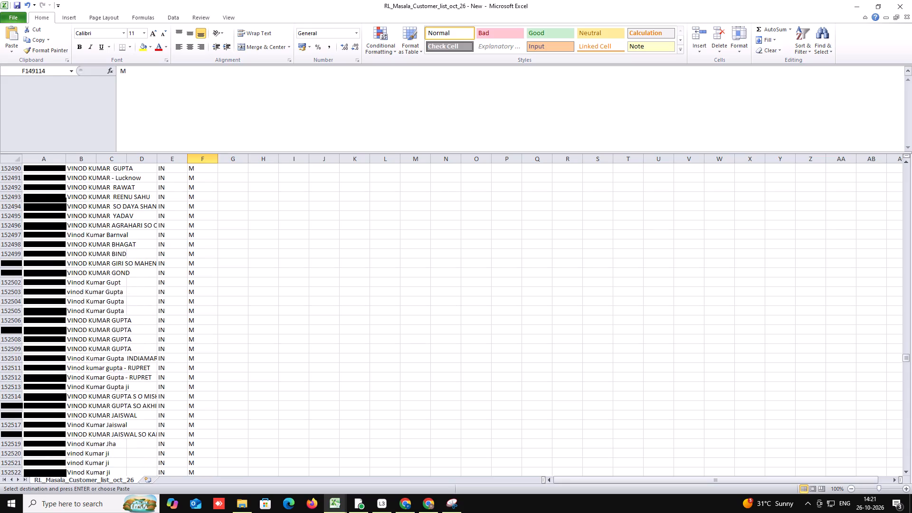
scroll(80, 312, down, 20)
scroll(80, 312, down, 20)
scroll(80, 312, down, 3)
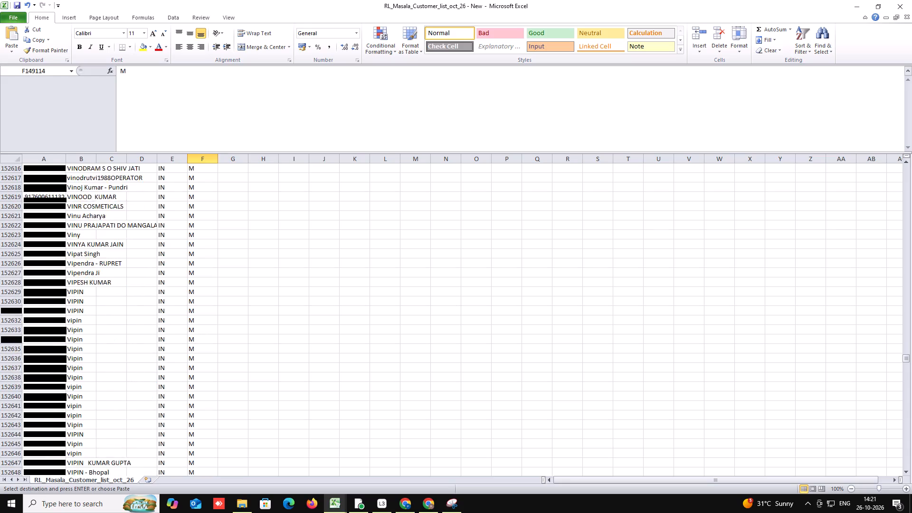
scroll(81, 310, down, 20)
scroll(81, 310, down, 20)
scroll(81, 310, down, 3)
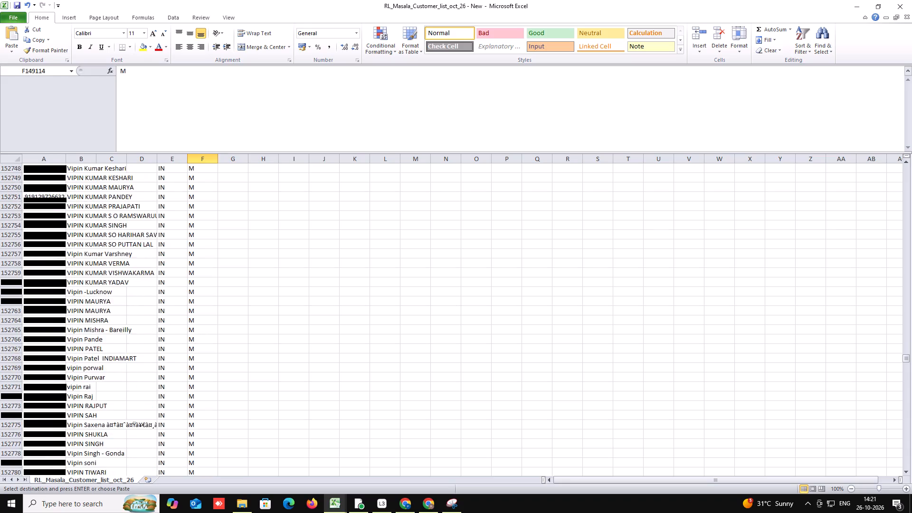
scroll(81, 308, down, 20)
scroll(81, 308, down, 20)
scroll(81, 308, down, 3)
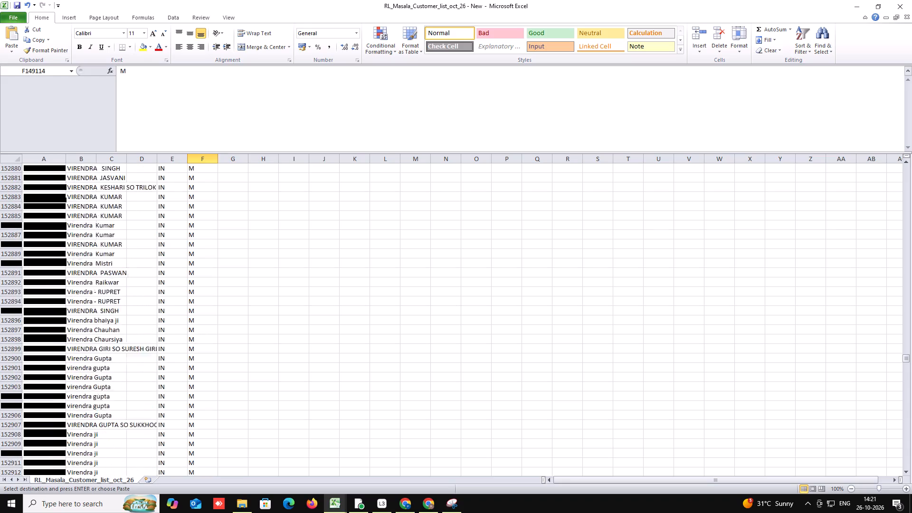
scroll(81, 308, down, 20)
scroll(81, 308, down, 20)
scroll(81, 308, down, 3)
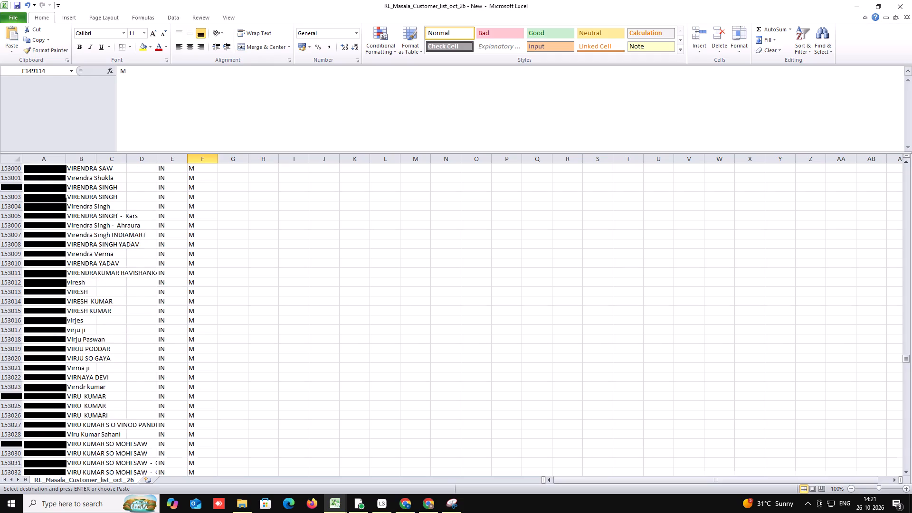
Look through the existing customer records from about row 153000 down to where the appended records begin, around row 155116.
scroll(81, 307, down, 20)
scroll(81, 307, down, 20)
scroll(81, 307, down, 3)
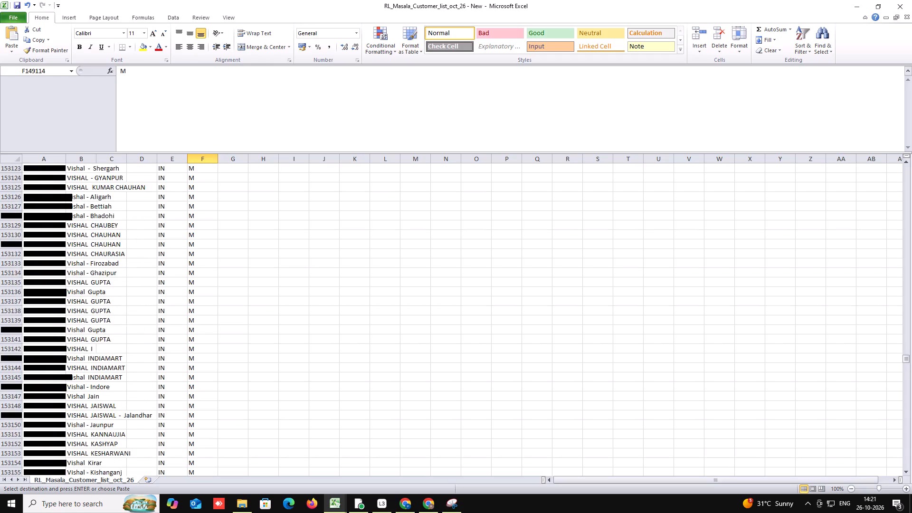
scroll(81, 307, down, 20)
scroll(81, 307, down, 20)
scroll(81, 307, down, 3)
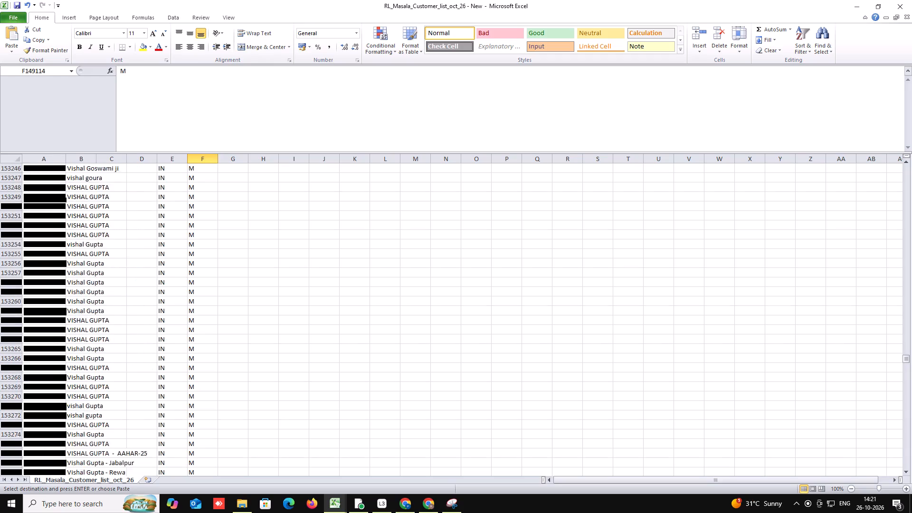
scroll(81, 308, down, 20)
scroll(81, 308, down, 20)
scroll(81, 308, down, 3)
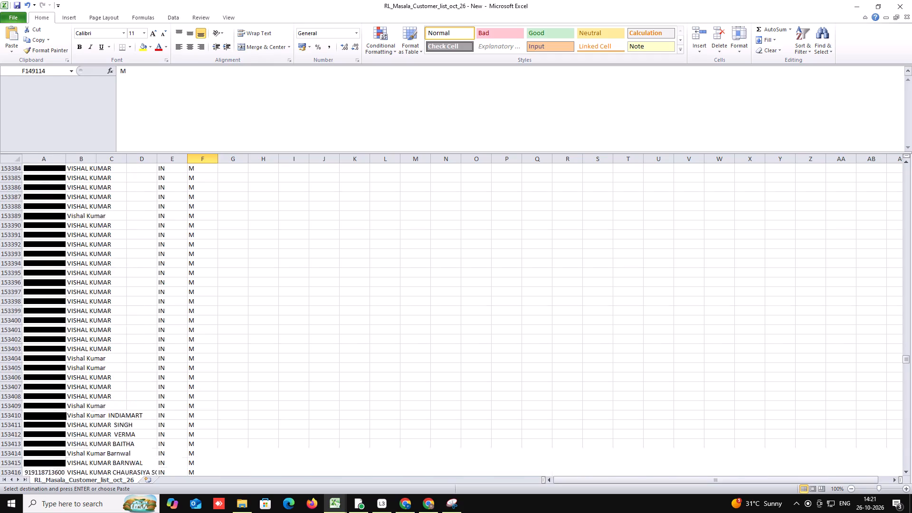
scroll(81, 308, down, 20)
scroll(81, 308, down, 20)
scroll(81, 308, down, 3)
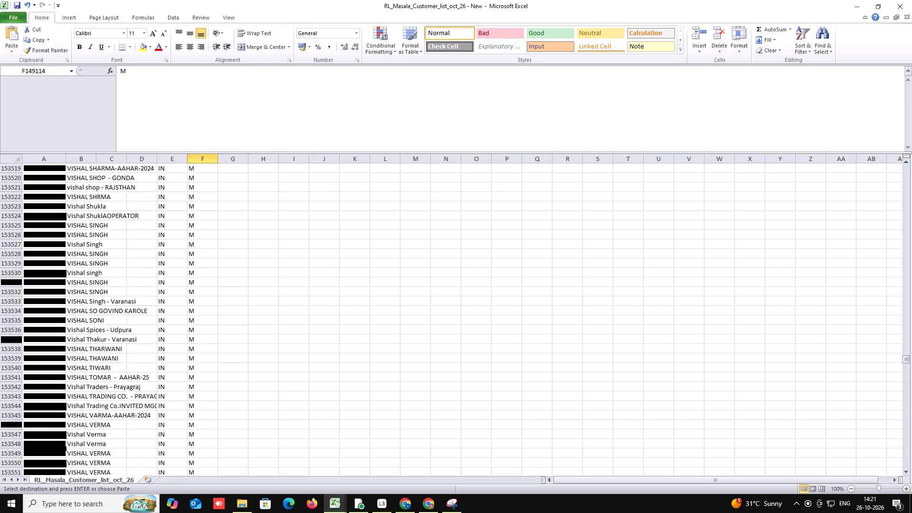
scroll(81, 308, down, 20)
scroll(81, 308, down, 20)
scroll(81, 308, down, 3)
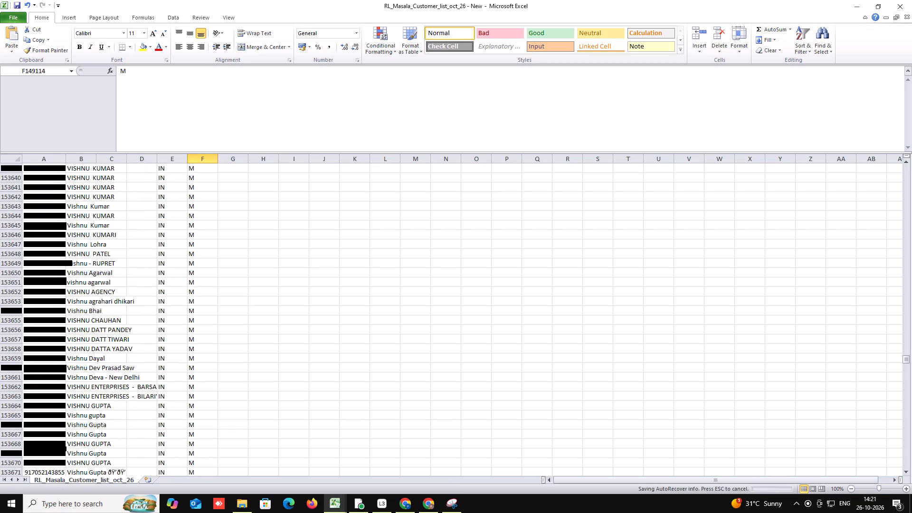
scroll(81, 308, down, 15)
scroll(100, 337, down, 20)
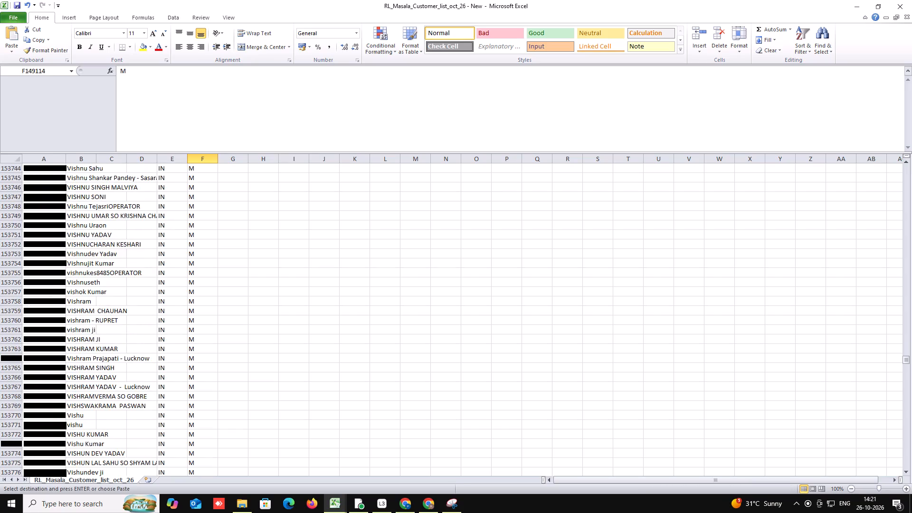
scroll(93, 306, down, 20)
scroll(93, 306, down, 20)
scroll(93, 306, down, 2)
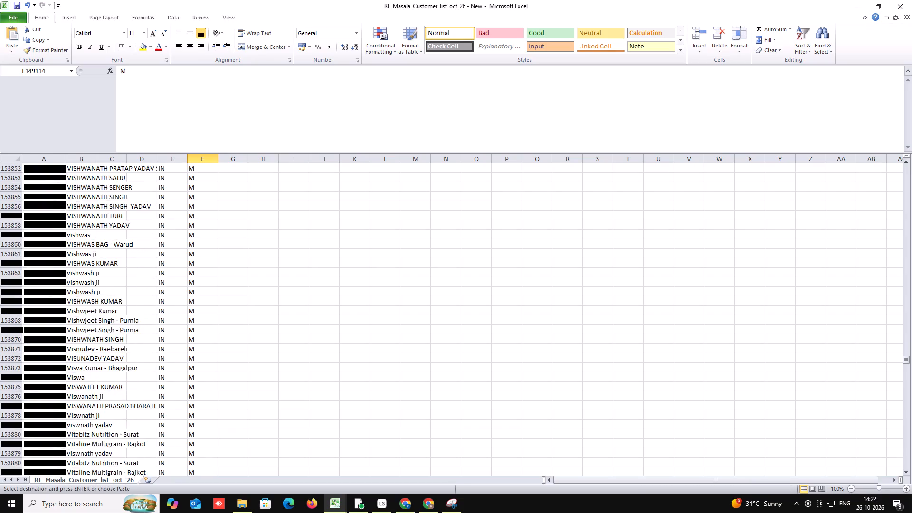
scroll(99, 310, down, 20)
scroll(99, 310, down, 20)
scroll(99, 310, down, 2)
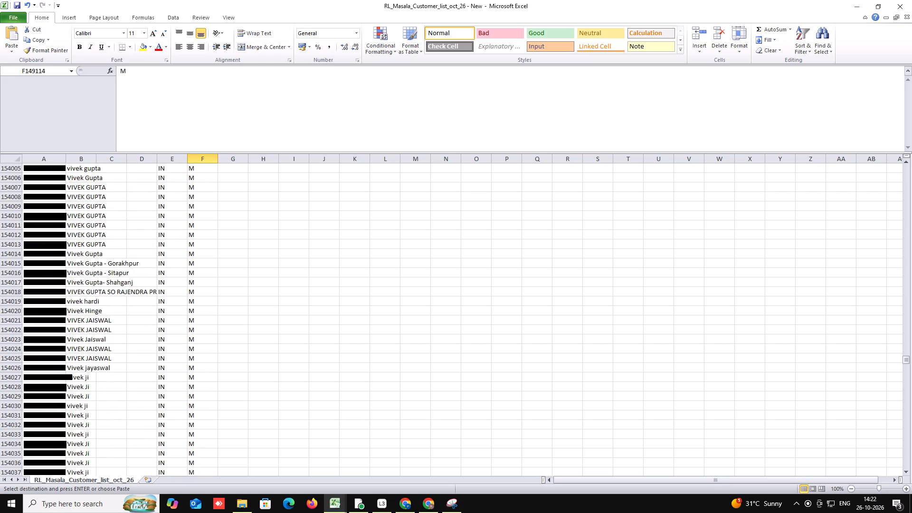
scroll(99, 310, down, 20)
scroll(99, 310, down, 20)
scroll(99, 310, down, 2)
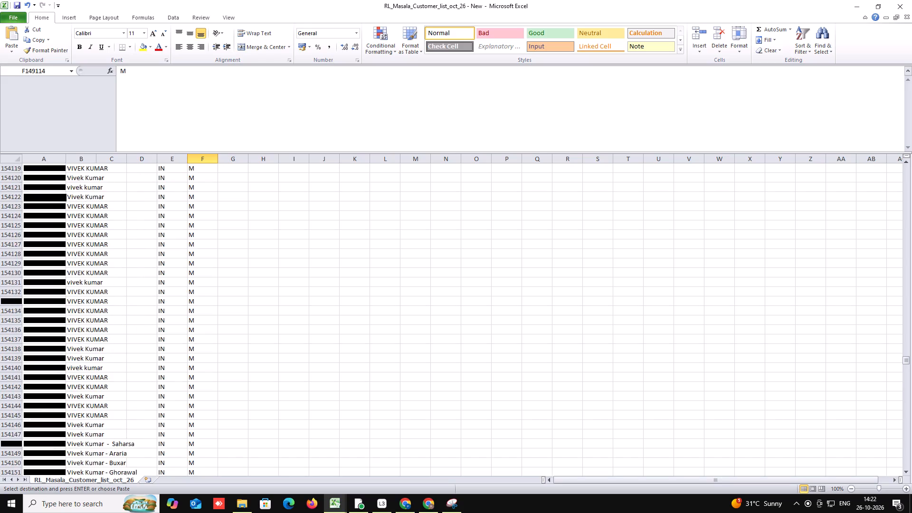
scroll(97, 310, down, 20)
scroll(97, 310, down, 16)
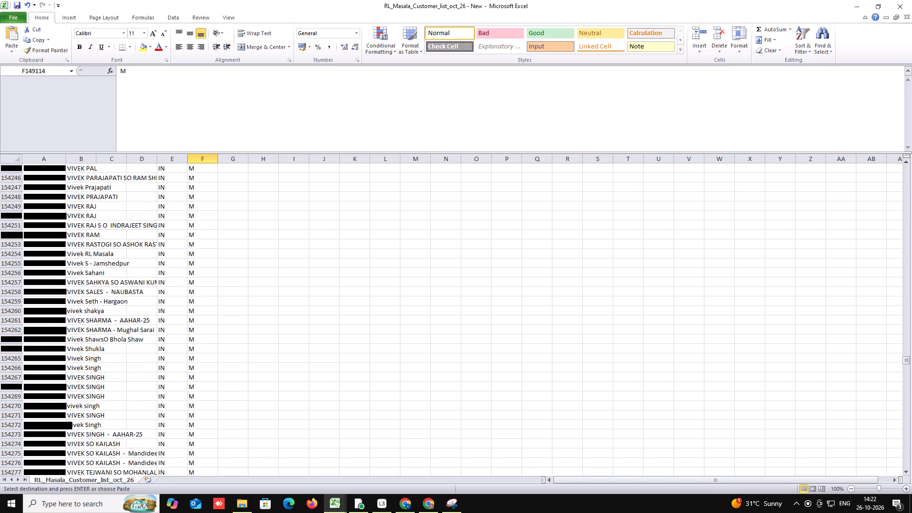
scroll(90, 308, down, 20)
scroll(90, 308, down, 19)
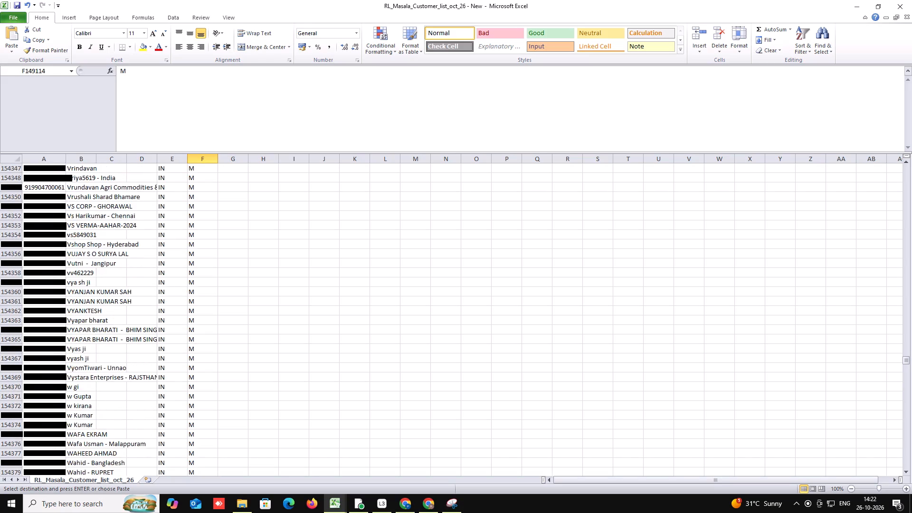
scroll(97, 316, down, 20)
scroll(97, 316, down, 20)
scroll(97, 316, down, 1)
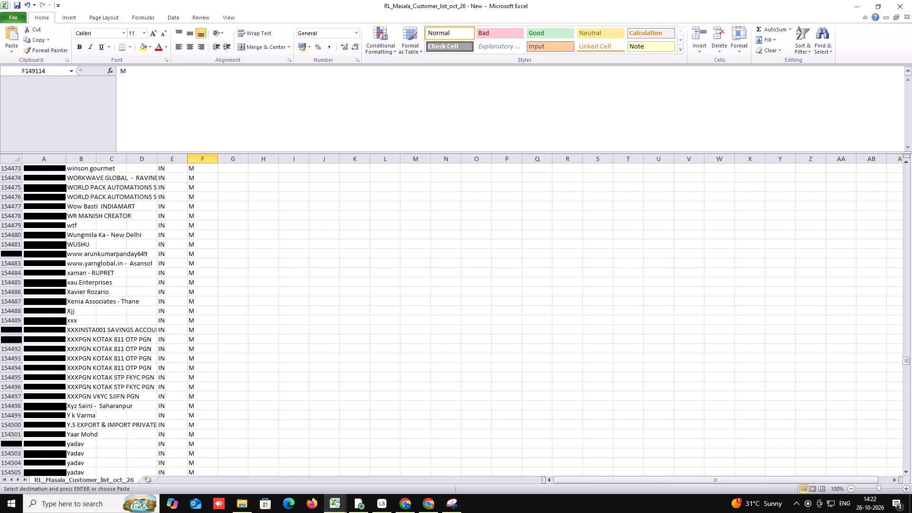
scroll(97, 316, down, 20)
scroll(97, 316, down, 20)
scroll(97, 316, down, 1)
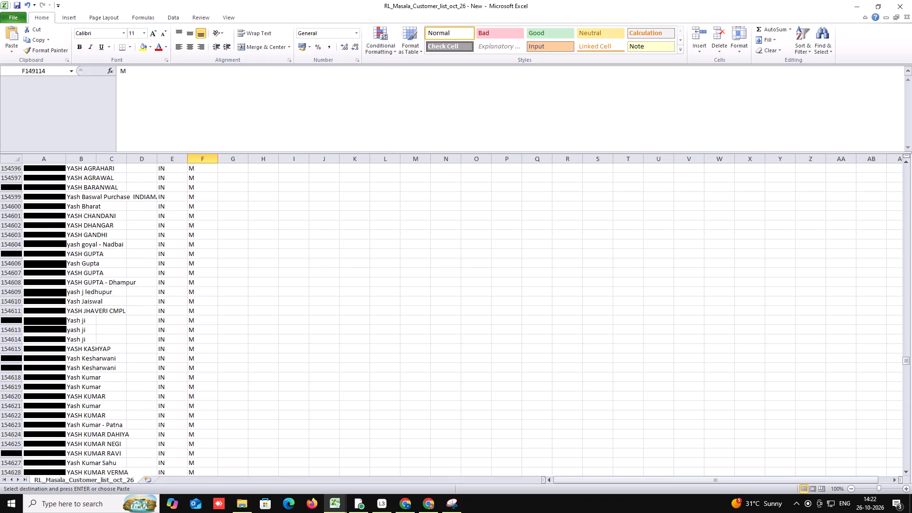
scroll(97, 316, down, 20)
scroll(97, 316, down, 20)
scroll(97, 316, down, 1)
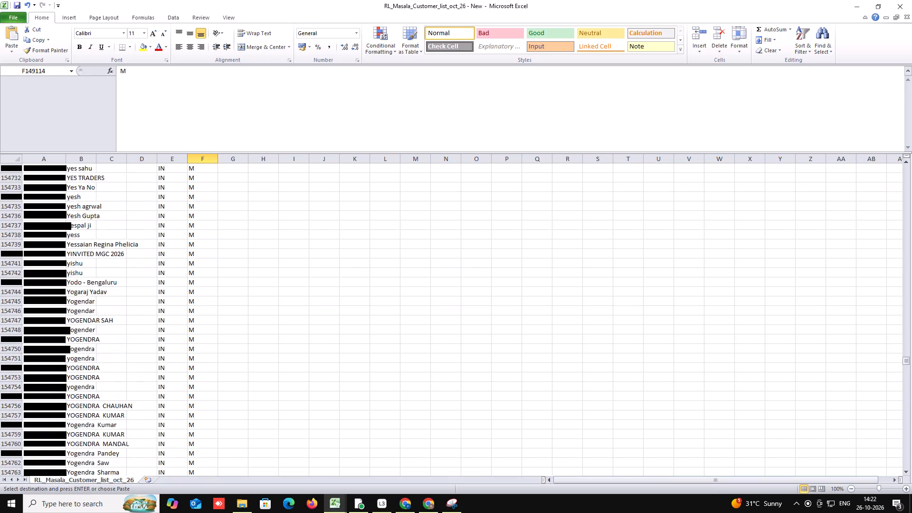
scroll(97, 316, down, 20)
scroll(97, 316, down, 20)
scroll(97, 316, down, 1)
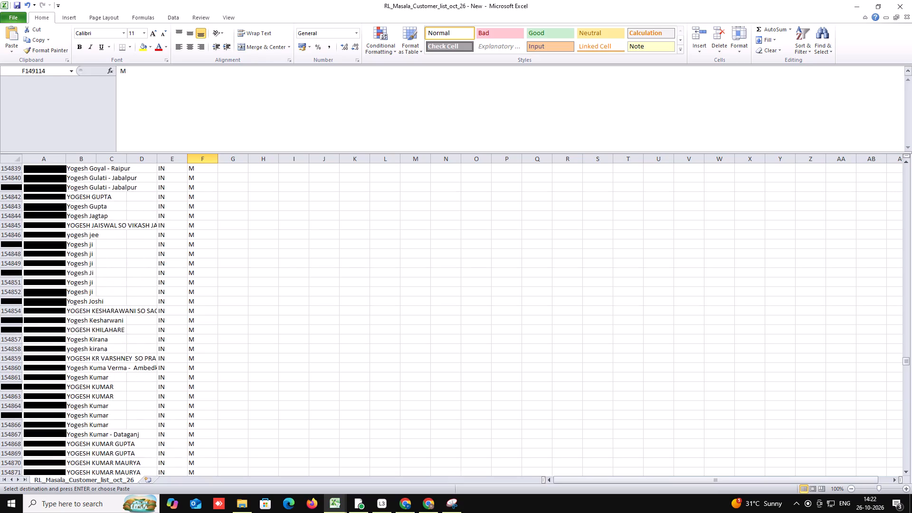
scroll(97, 316, down, 20)
scroll(97, 316, down, 20)
scroll(97, 316, down, 1)
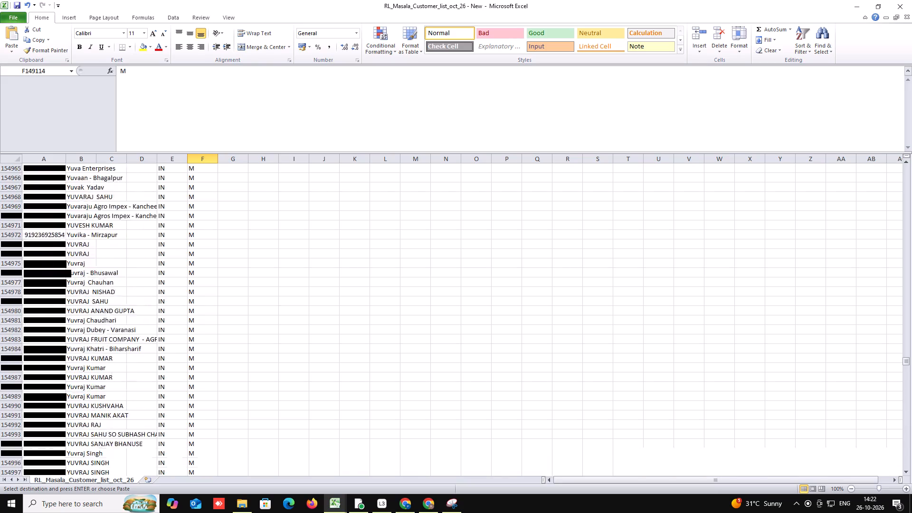
scroll(99, 316, down, 20)
scroll(99, 316, down, 20)
scroll(99, 316, down, 1)
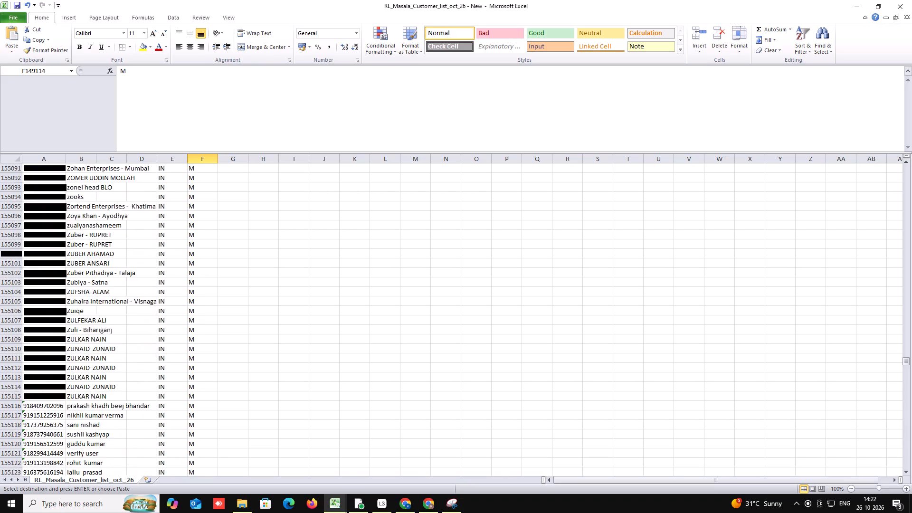
scroll(99, 316, down, 11)
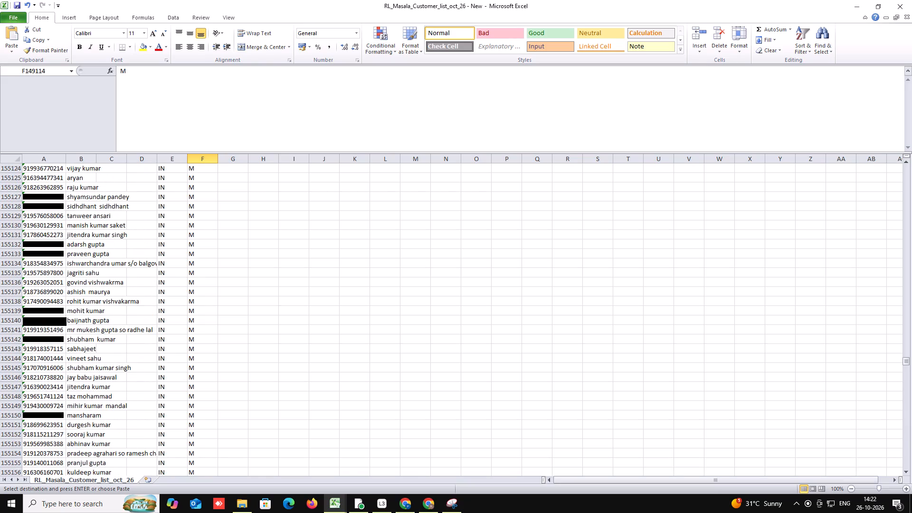
scroll(93, 299, up, 2)
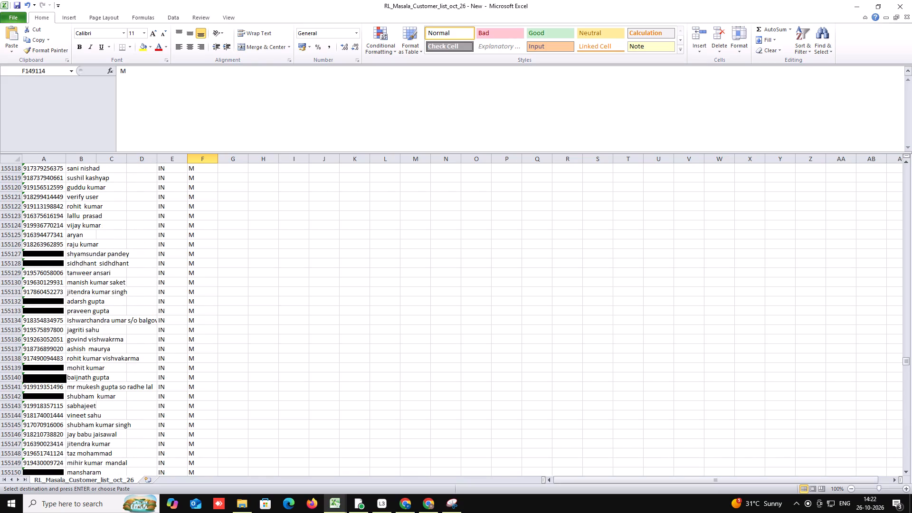
scroll(98, 265, up, 2)
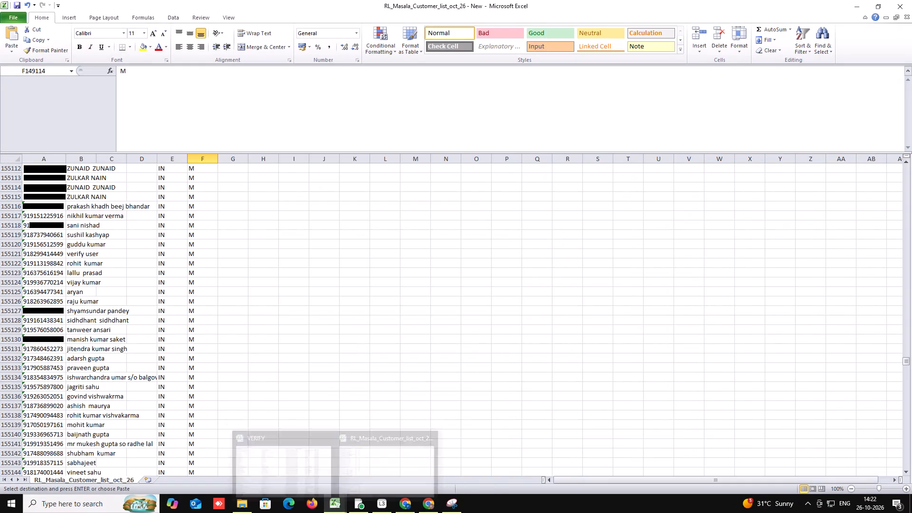
Paste the copied first-scan pincodes into column D starting at row 155116, and check that they reach the last appended record.
click(138, 207)
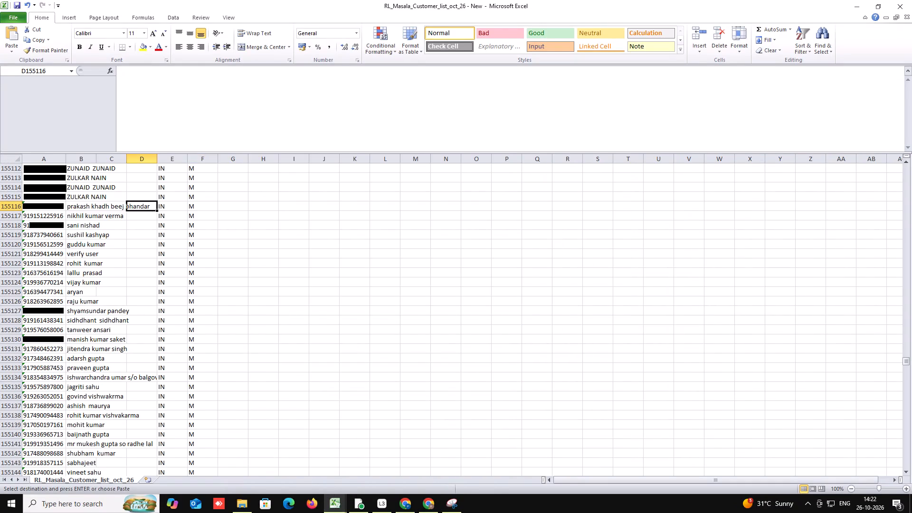
click(117, 209)
click(81, 208)
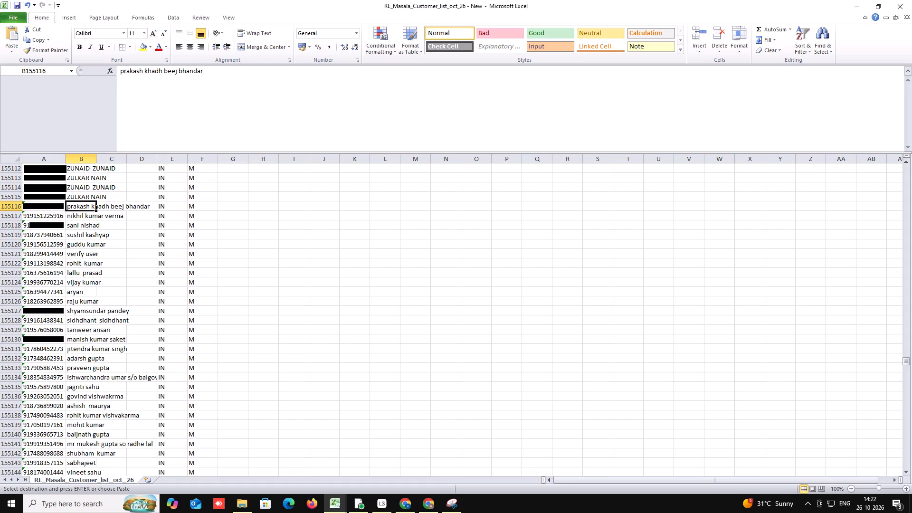
click(103, 208)
click(133, 206)
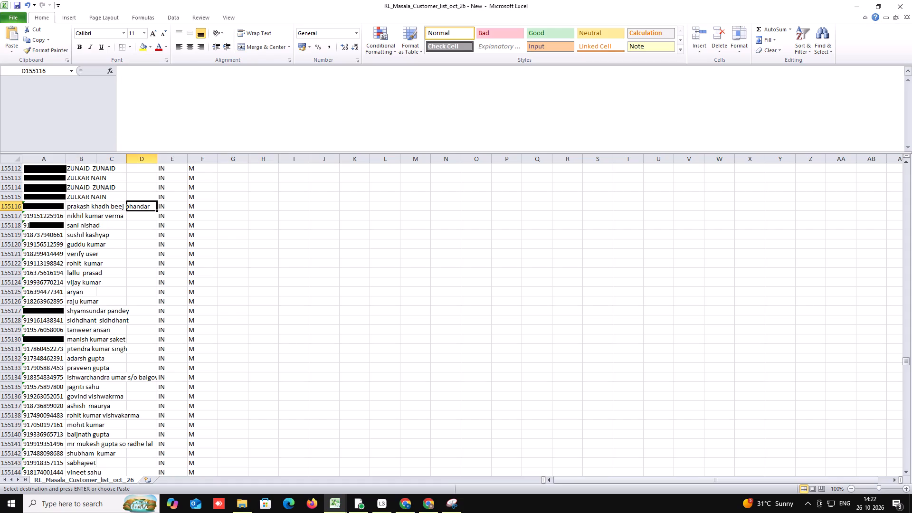
key(ctrl+v)
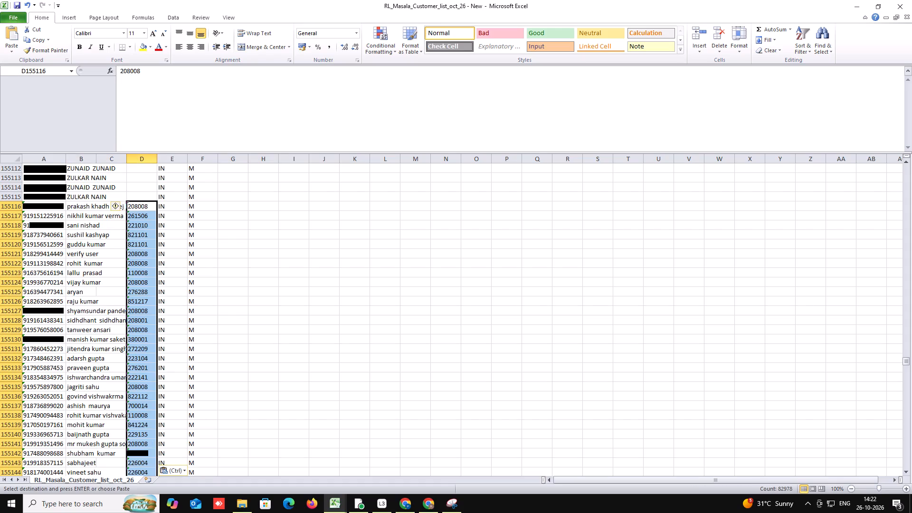
drag(903, 361, 911, 466)
scroll(418, 313, down, 4)
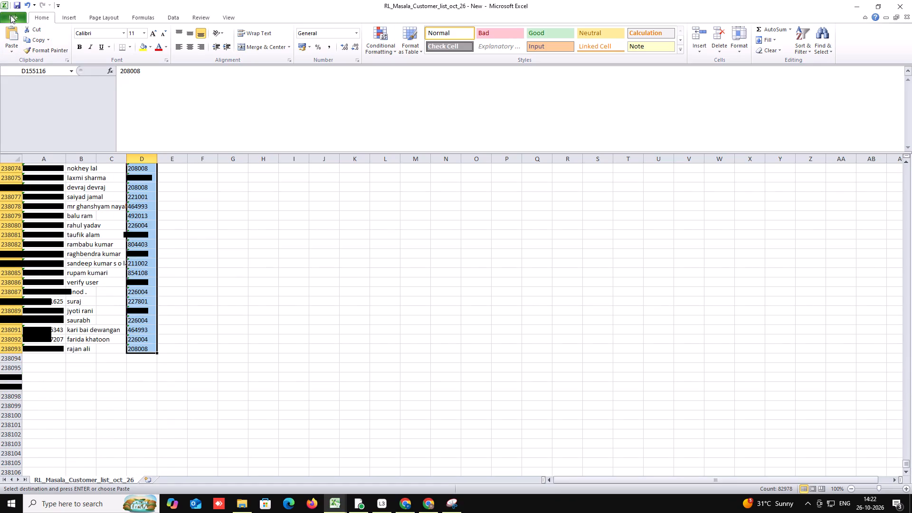
Save the RL_Masala_Customer_list_oct_26 - New file, keeping the CSV format.
click(11, 19)
click(21, 33)
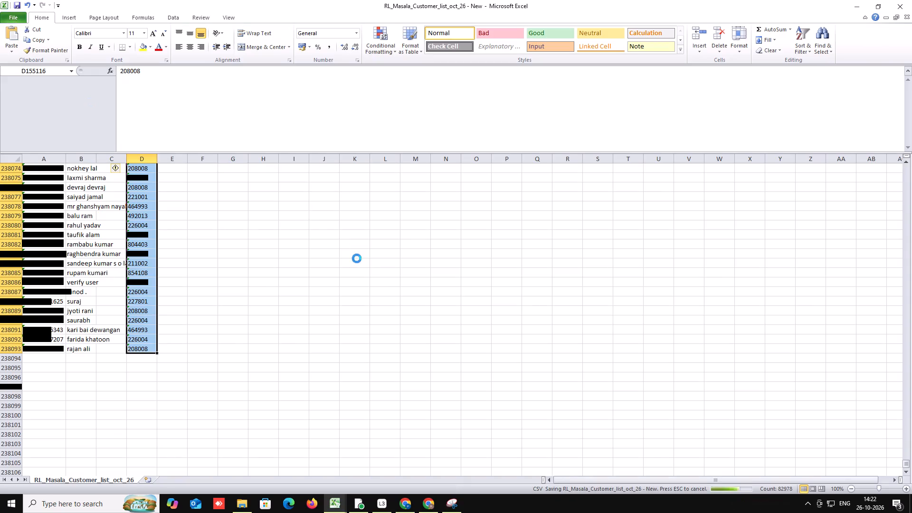
click(410, 283)
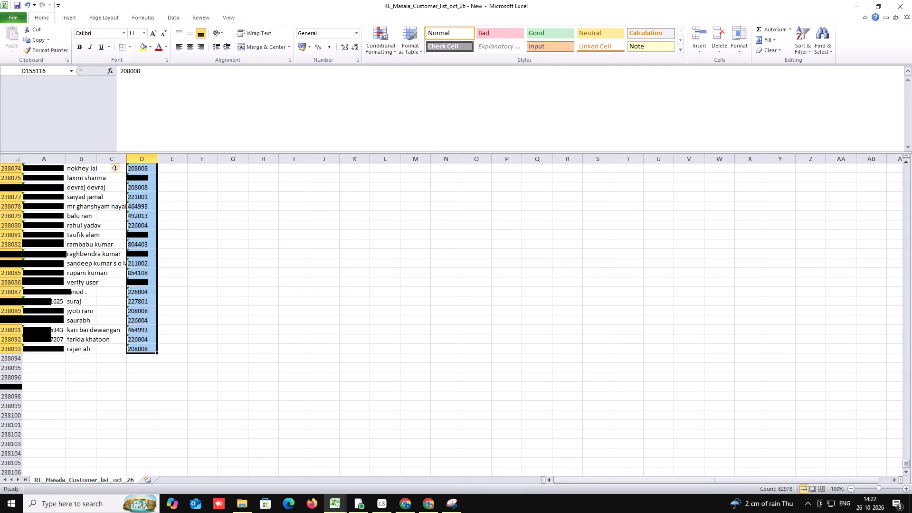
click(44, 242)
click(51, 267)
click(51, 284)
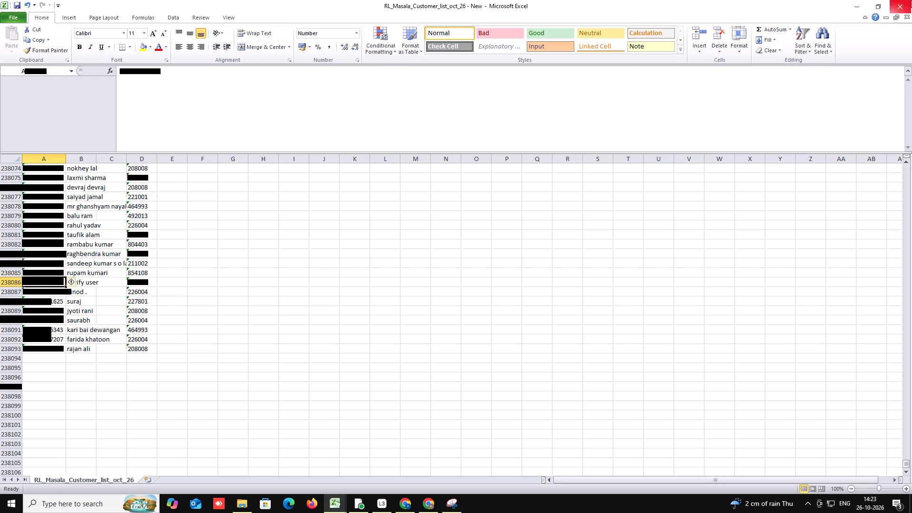
Save a copy in Downloads as an Excel Workbook named "RL_Masala_Customer_list_oct_26 - New excel facebook".
click(10, 18)
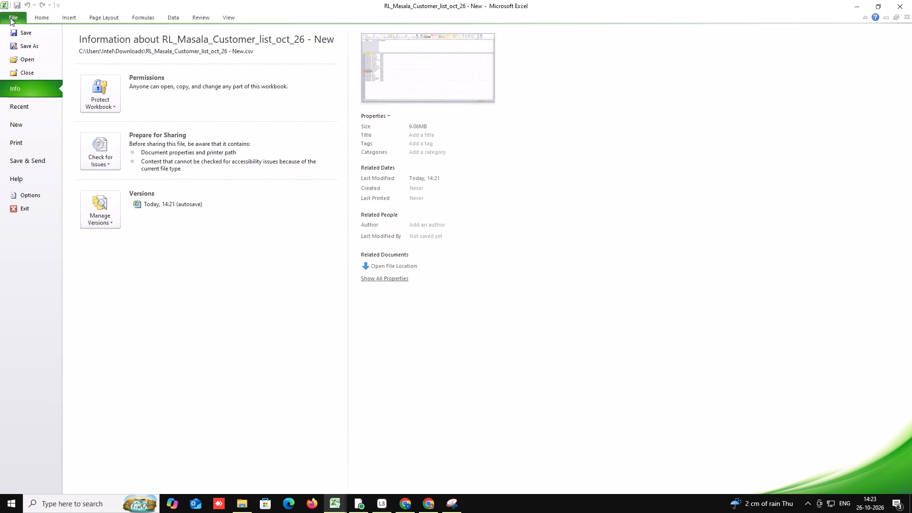
click(23, 46)
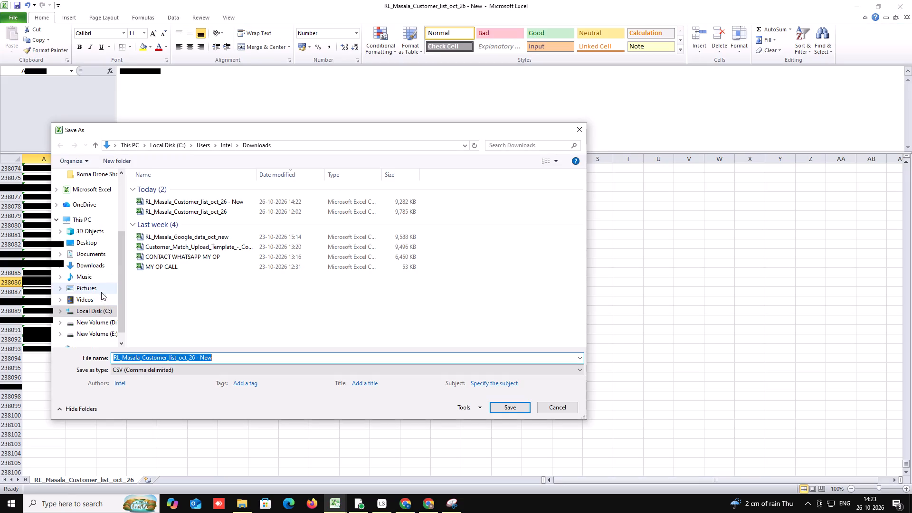
click(98, 267)
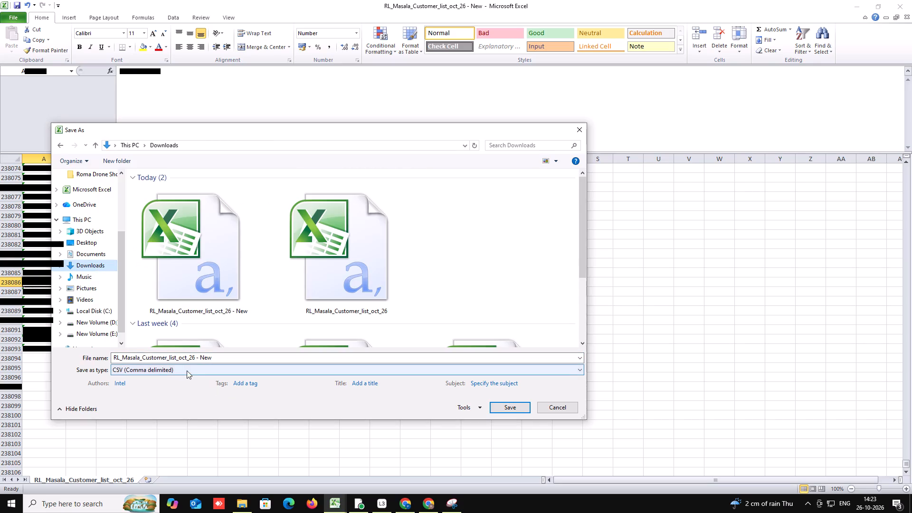
click(180, 369)
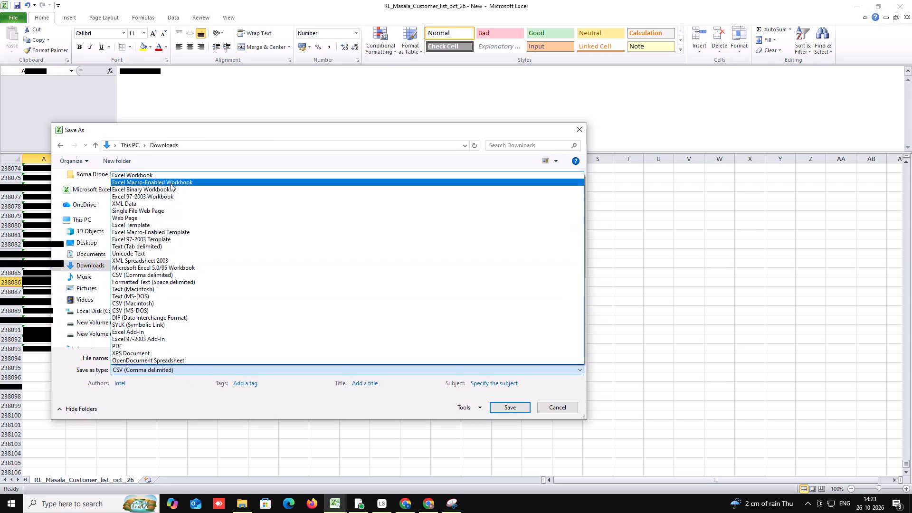
click(171, 175)
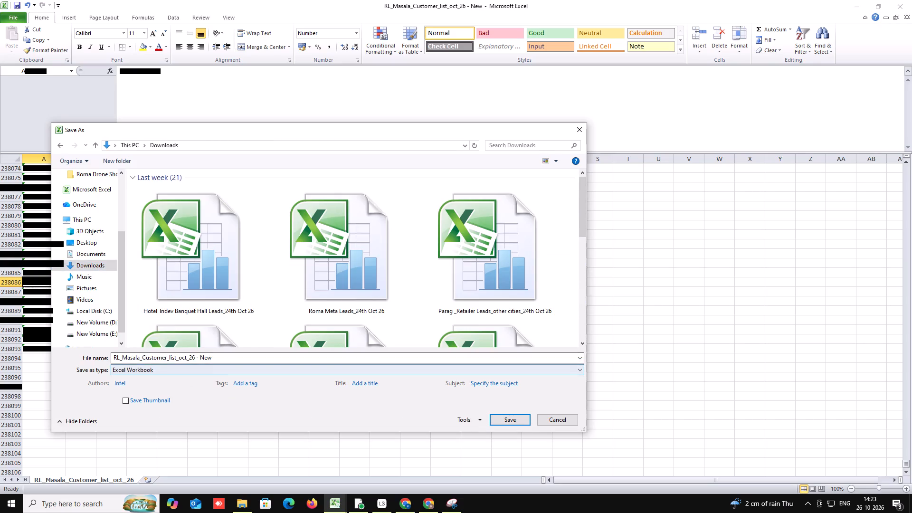
click(216, 358)
click(216, 358)
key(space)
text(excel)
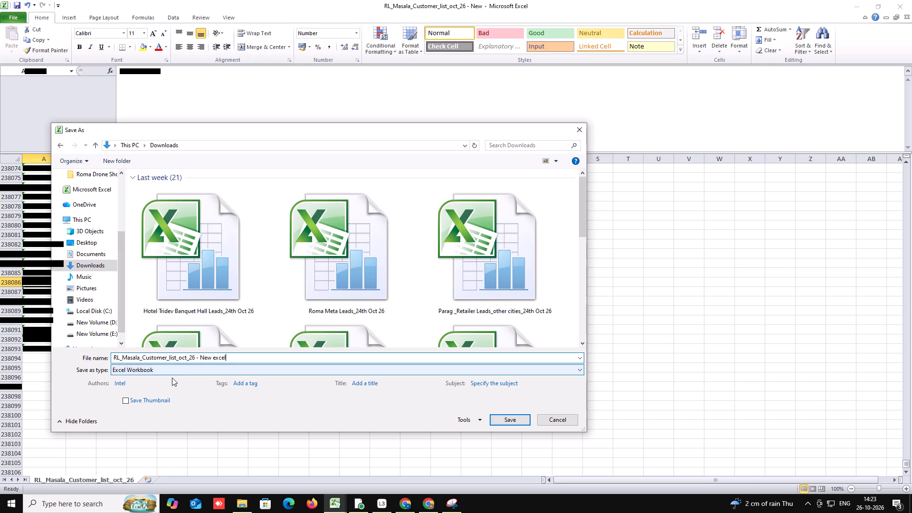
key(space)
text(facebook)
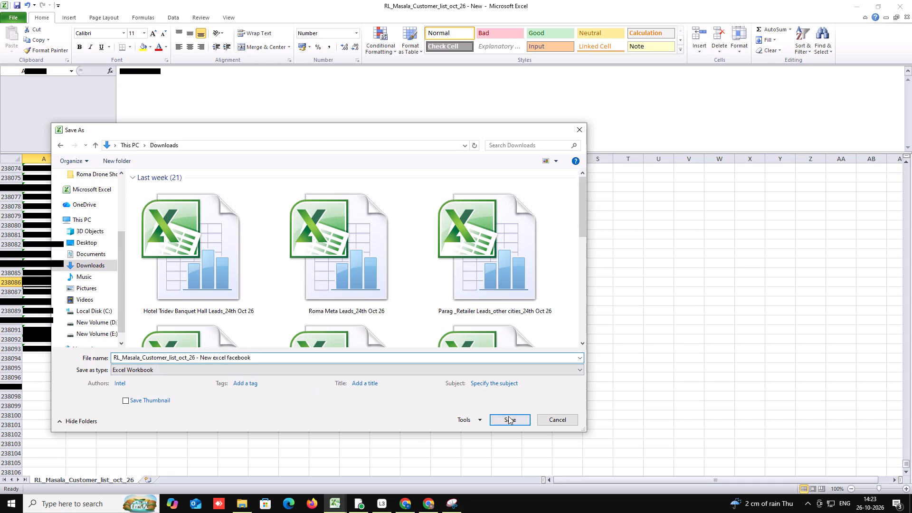
click(509, 418)
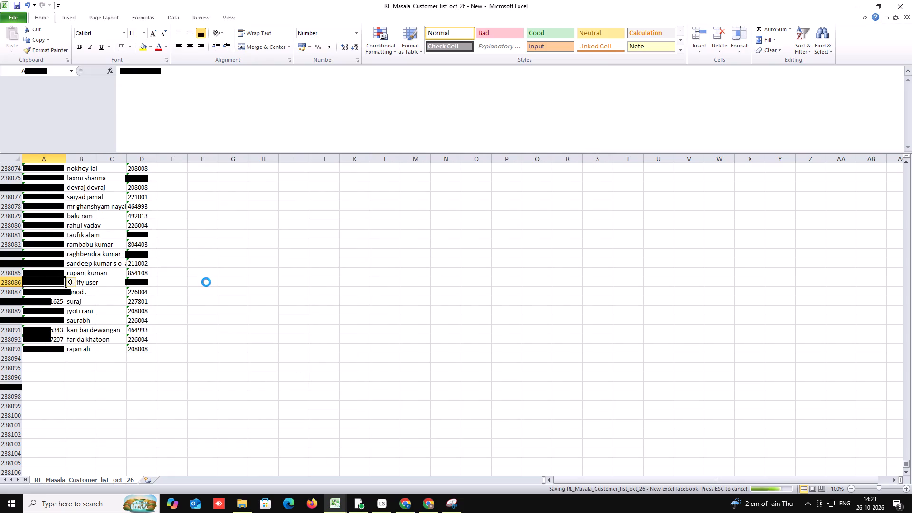
Close the saved customer list workbook and the VERIFY workbook.
click(896, 7)
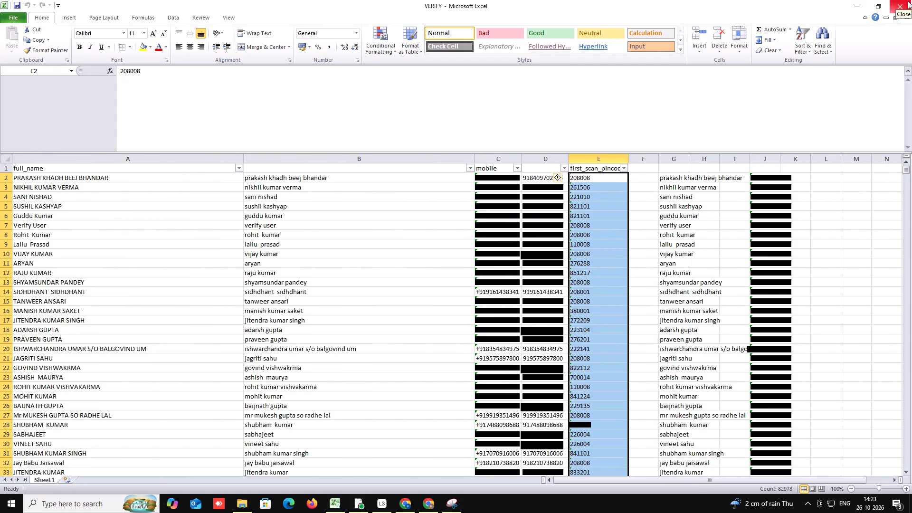
click(908, 1)
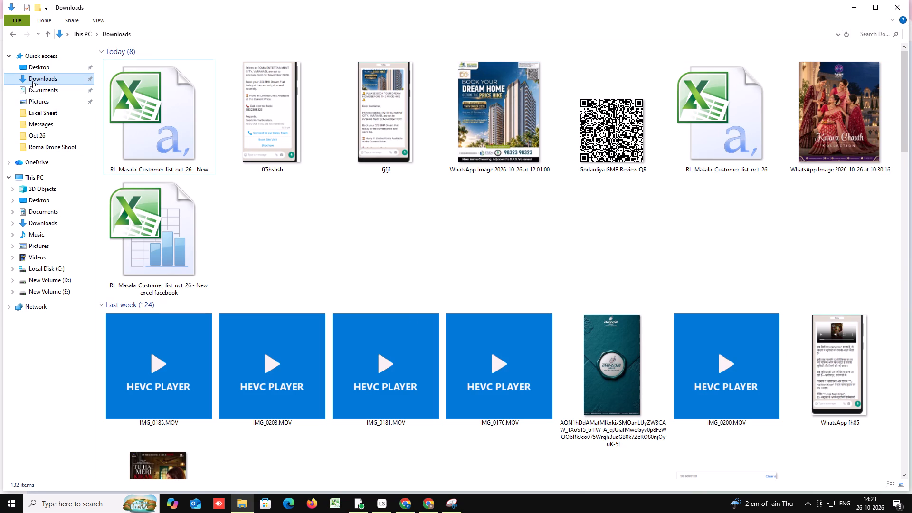
In the Downloads folder, rename the CSV file RL_Masala_Customer_list_oct_26 - New as "New-RL_Masala_Customer_list_oct_26 - New".
click(33, 81)
right_click(284, 133)
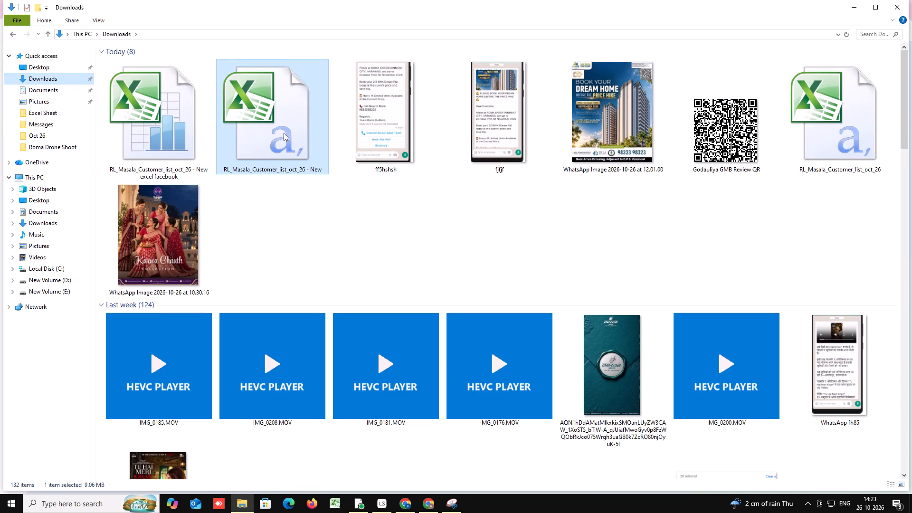
click(310, 363)
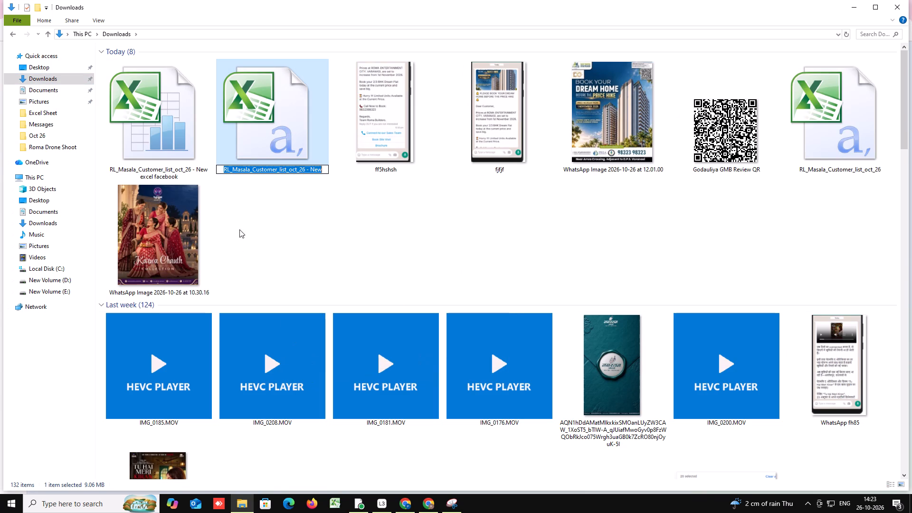
click(222, 171)
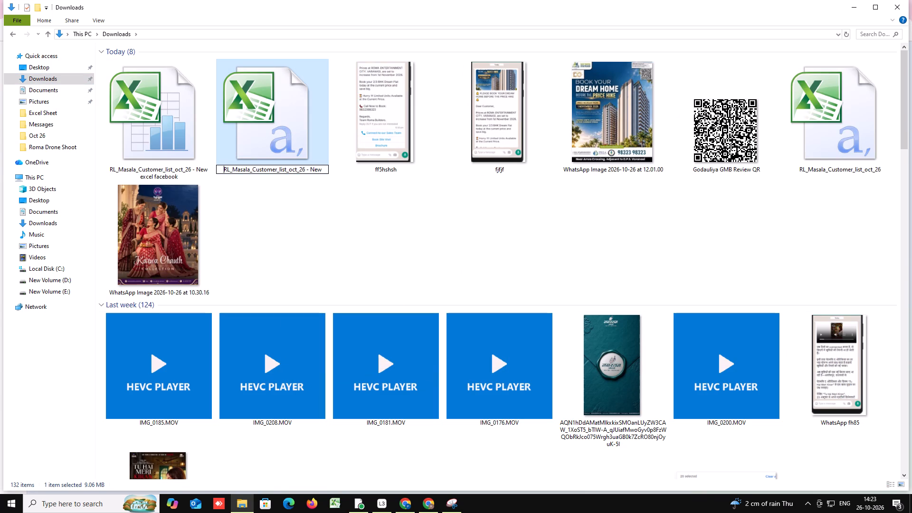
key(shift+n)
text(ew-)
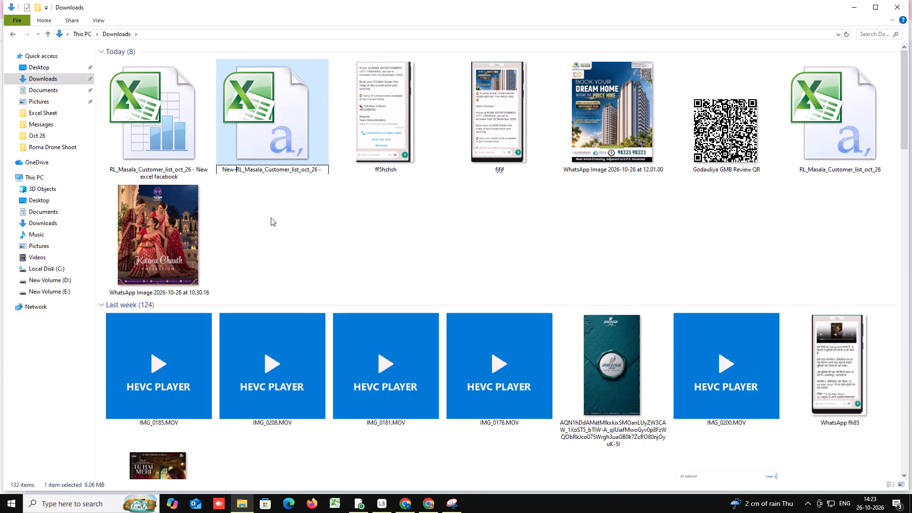
click(353, 221)
Open the renamed CSV in Excel, check its phone, name, zip, country and gen columns in the first rows, and close it.
double_click(281, 139)
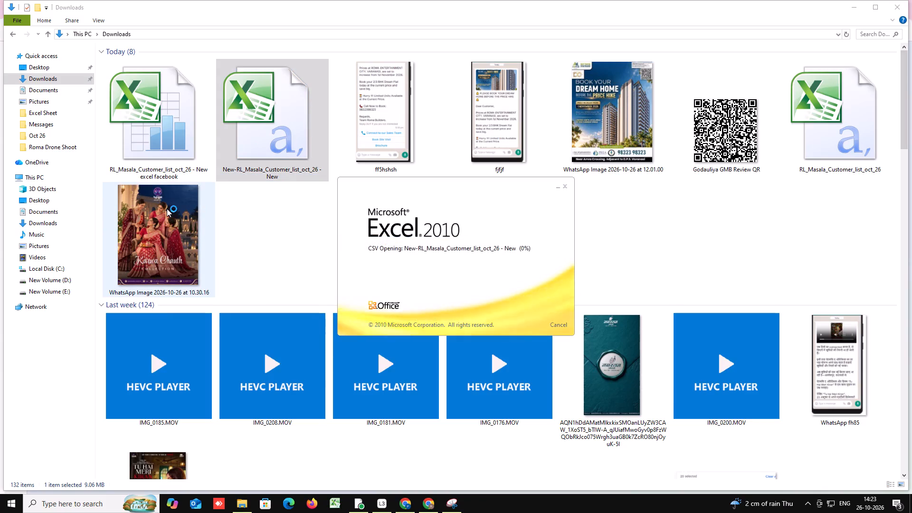
click(132, 276)
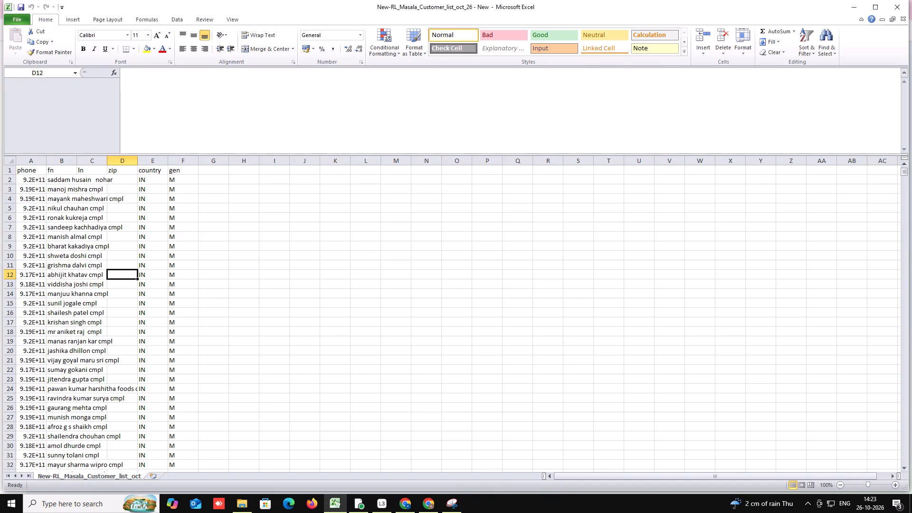
click(31, 186)
click(77, 212)
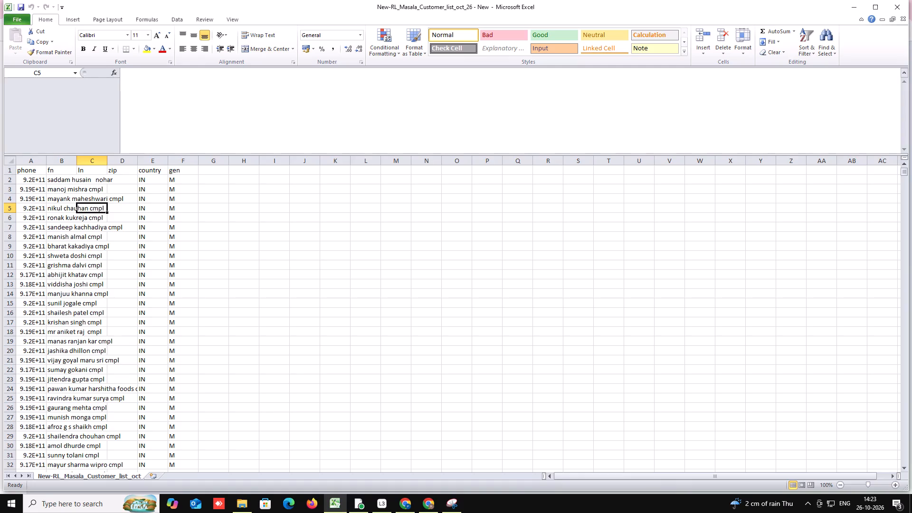
click(146, 187)
click(180, 194)
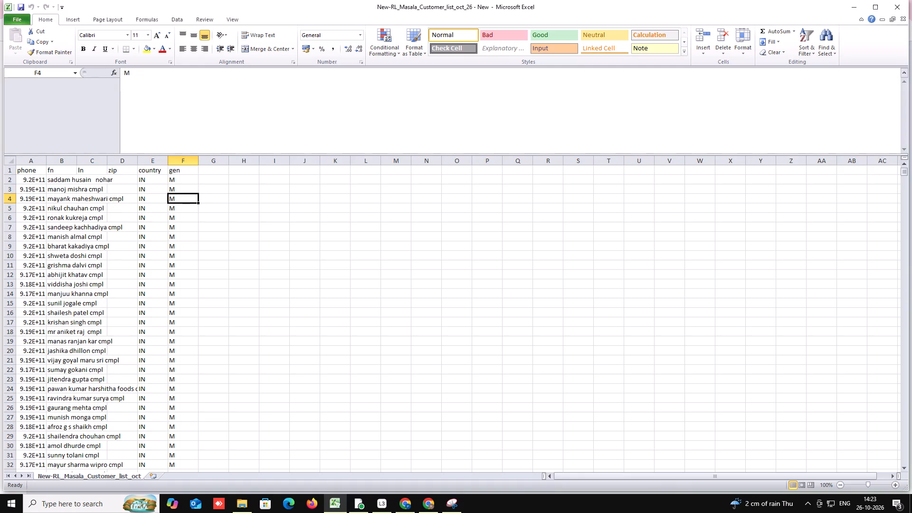
scroll(42, 271, down, 5)
click(32, 268)
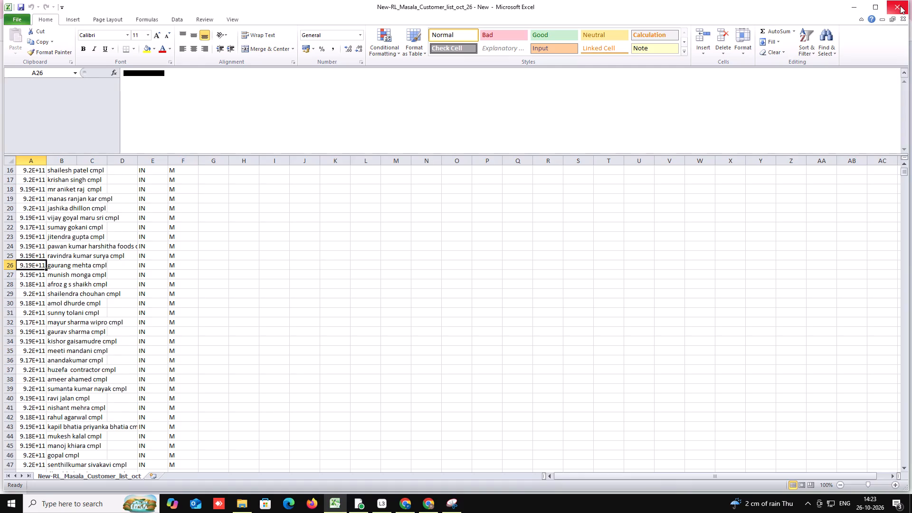
click(900, 6)
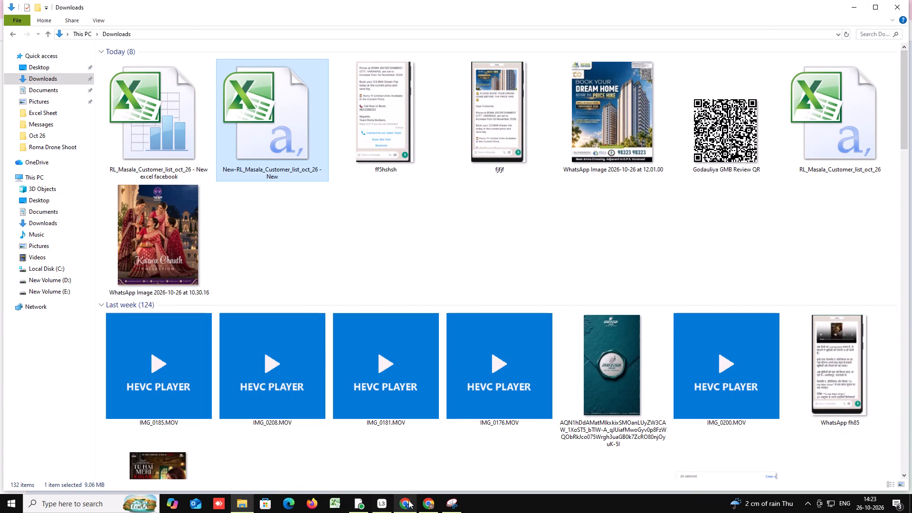
Switch to the RL Masala audiences in Meta Ads Manager and start a custom audience with Customer list as source, continuing to Add list.
click(411, 501)
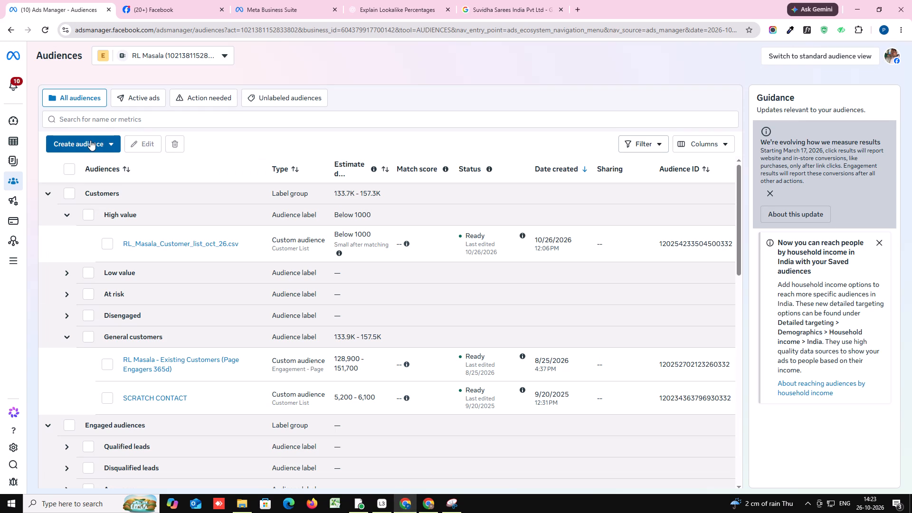
click(90, 140)
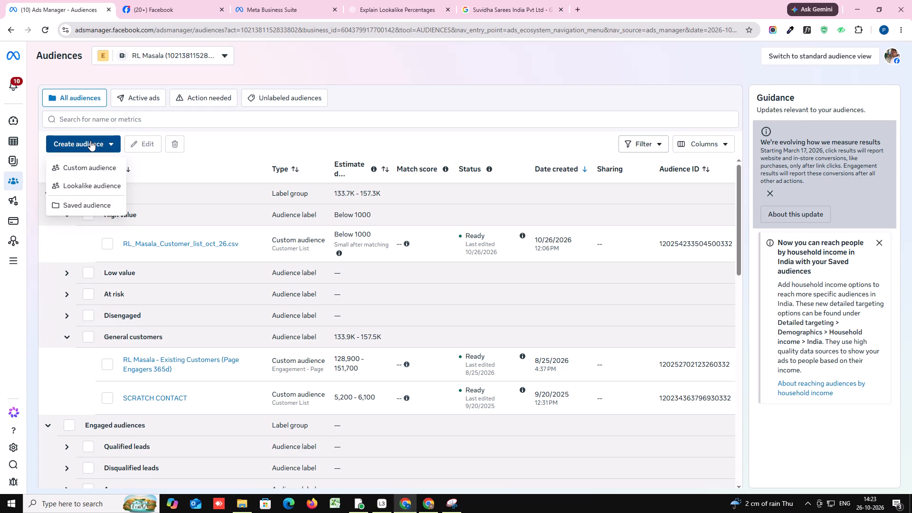
click(88, 163)
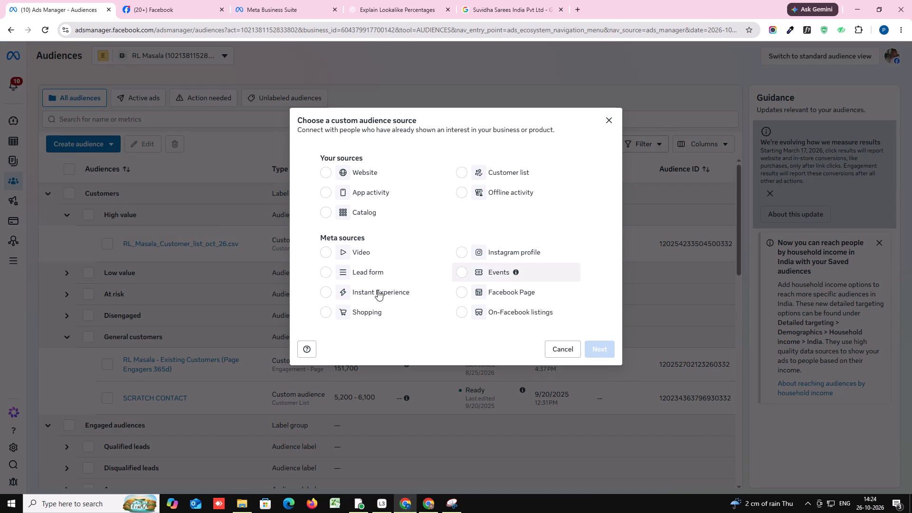
click(497, 173)
click(596, 347)
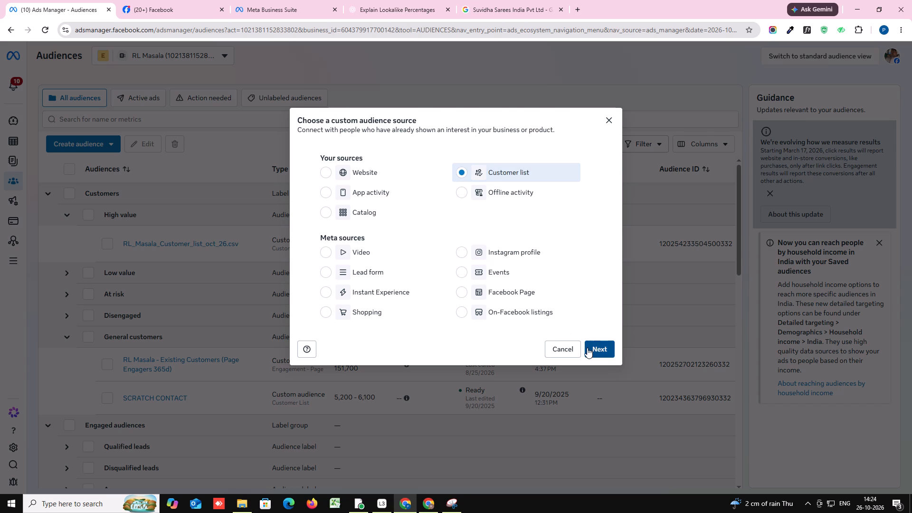
click(678, 423)
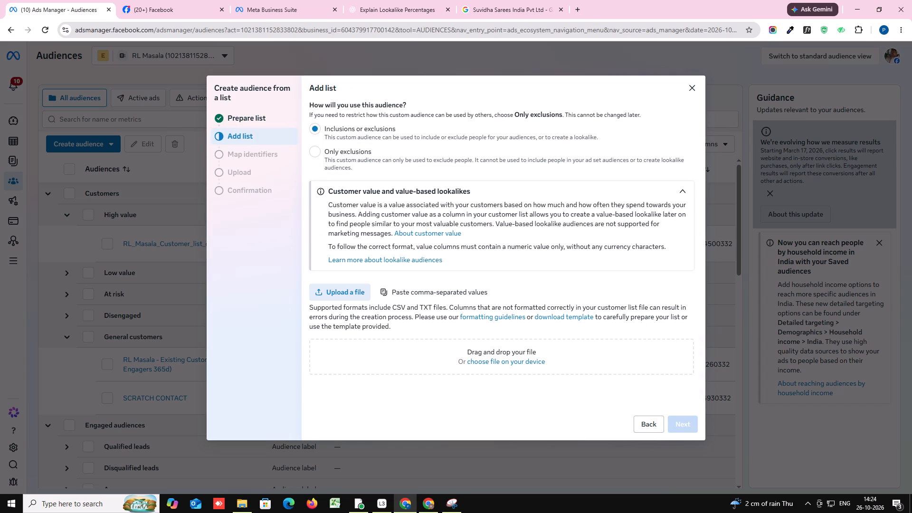
Upload New-RL_Masala_Customer_list_oct_26 - New.csv from Downloads as the audience's customer list.
click(344, 293)
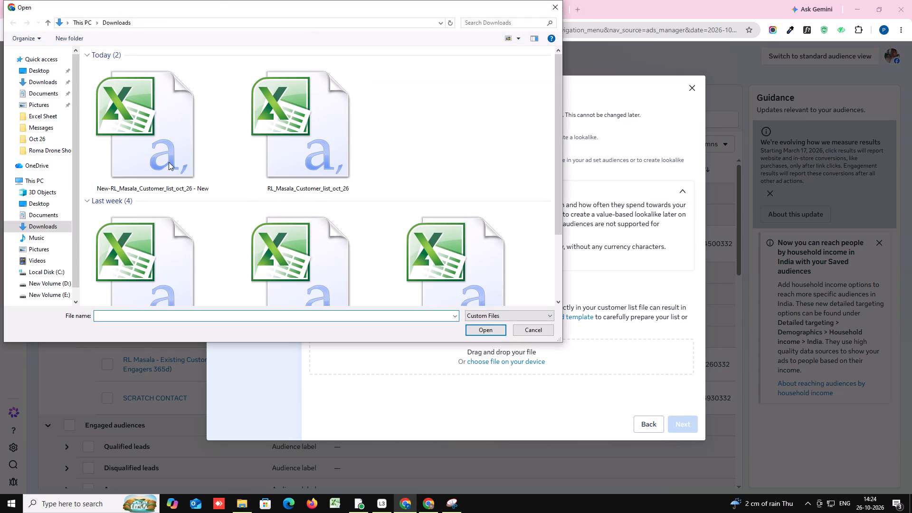
double_click(168, 159)
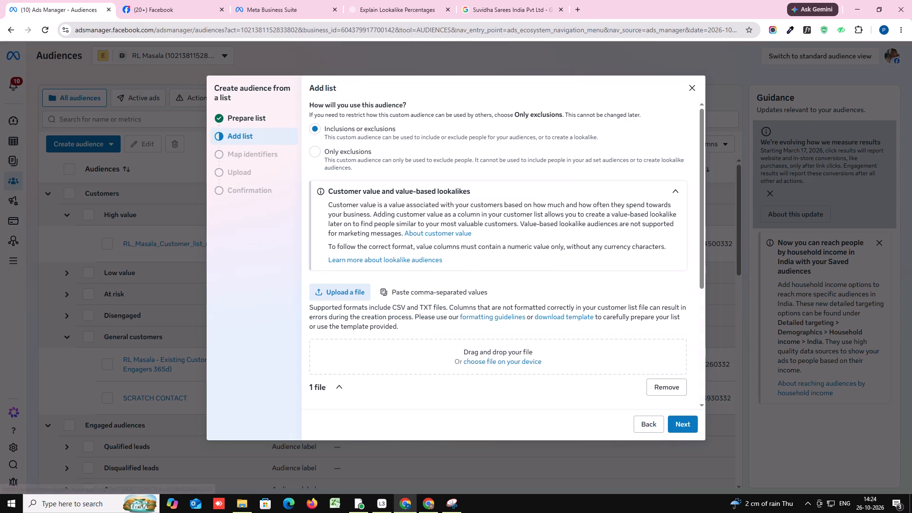
scroll(585, 359, down, 4)
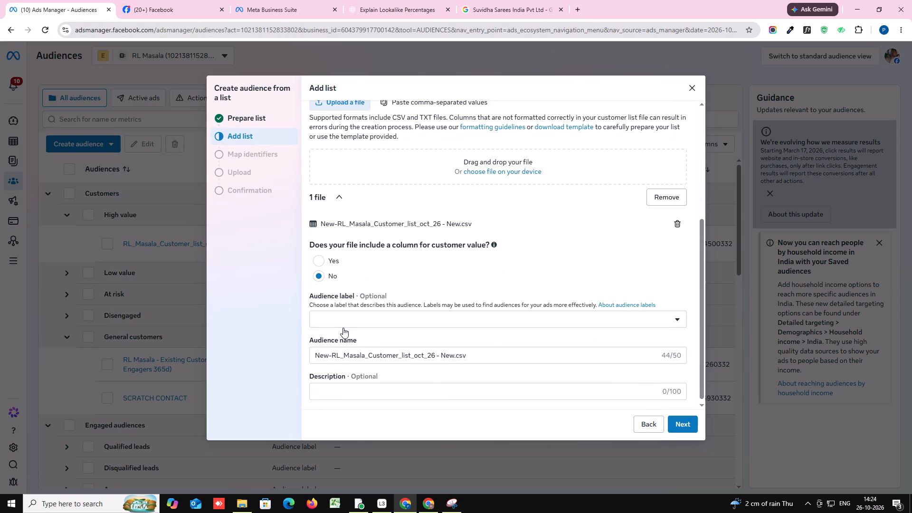
Shorten the audience name to "New-RL_Masala_Customer_list_oct_26 .csv" by removing the "- New" ending before the extension.
scroll(343, 328, down, 2)
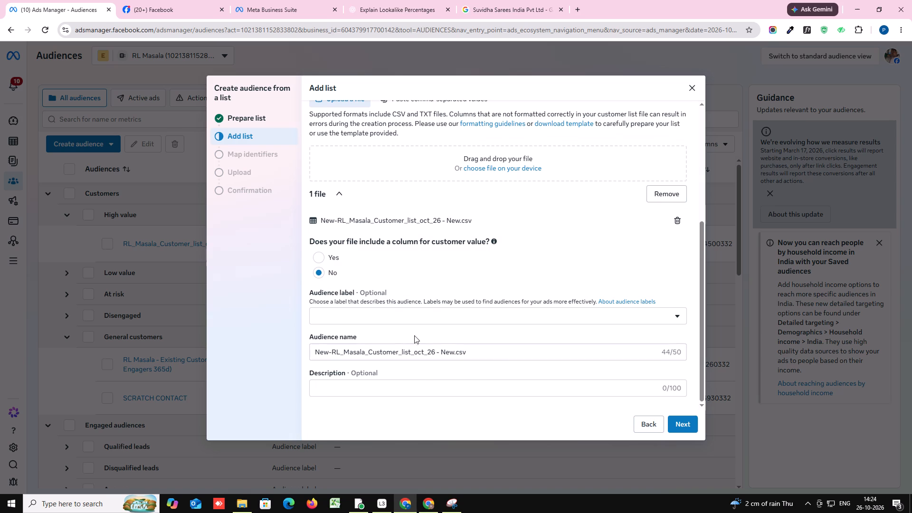
click(454, 351)
key(BackSpace)
key(BackSpace)
key(BackSpace)
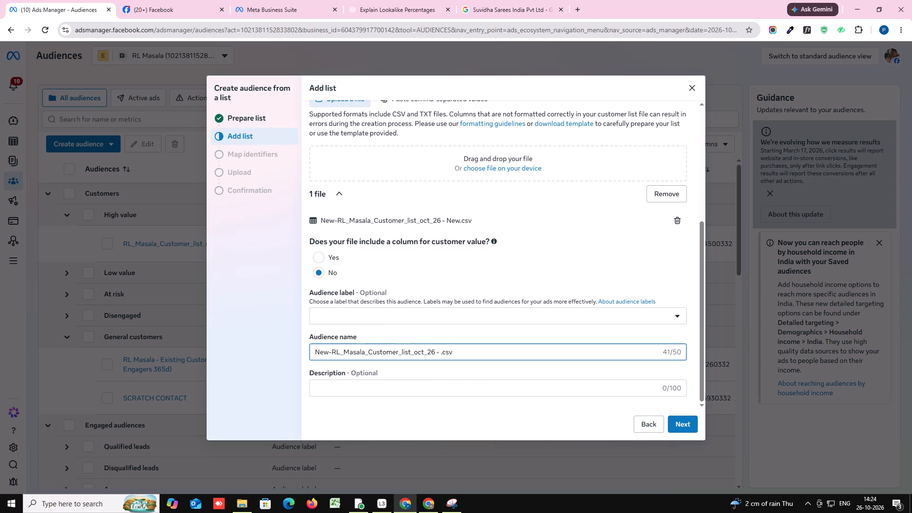
key(BackSpace)
key(BackSpace)
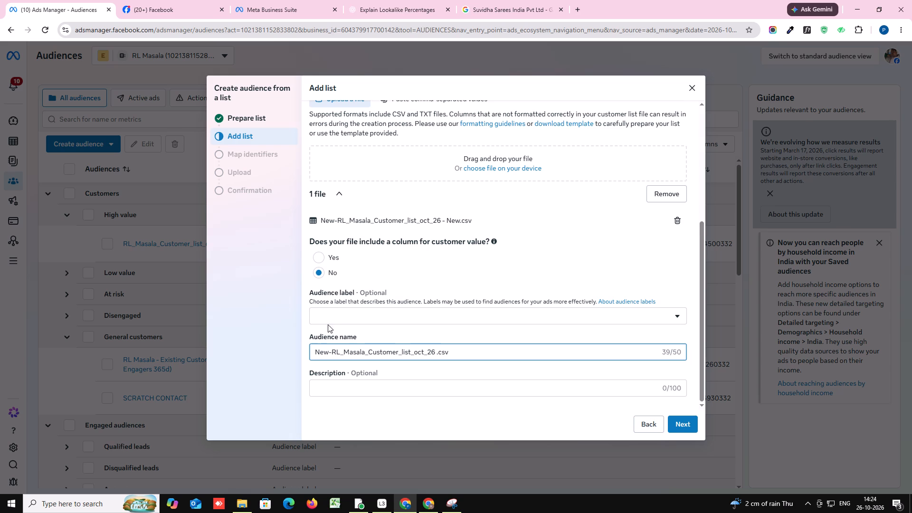
Label the audience as General customers under Customers, and continue to Map identifiers.
click(332, 318)
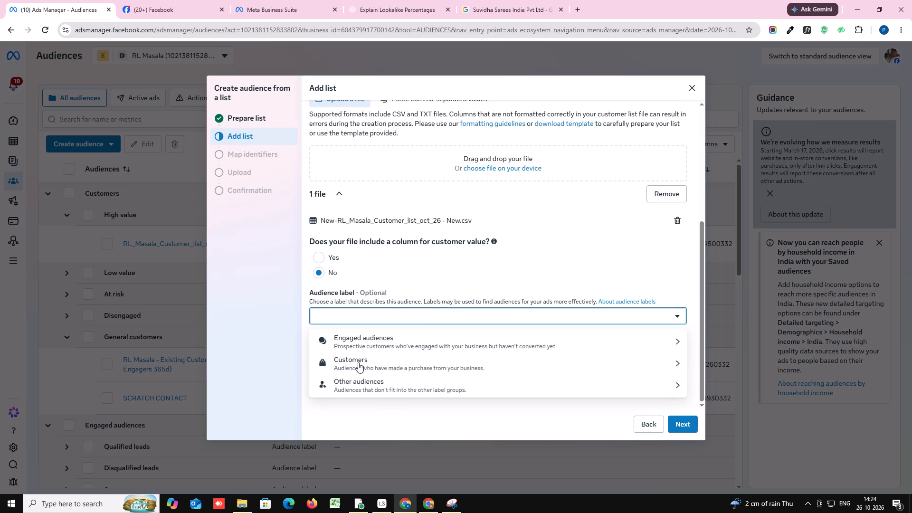
click(363, 363)
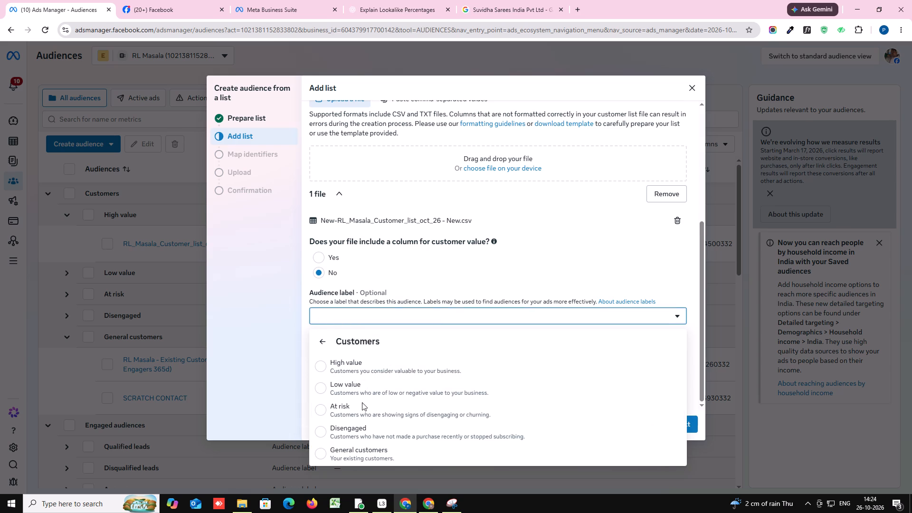
click(365, 455)
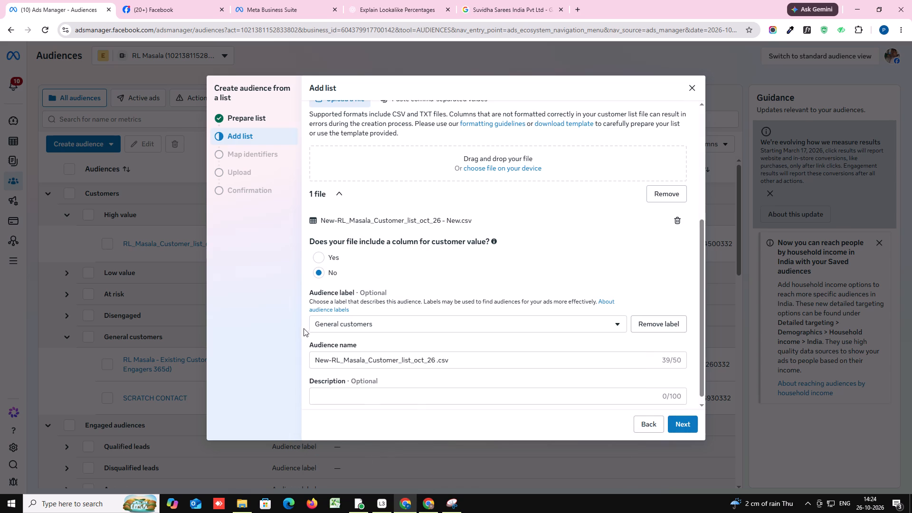
click(686, 426)
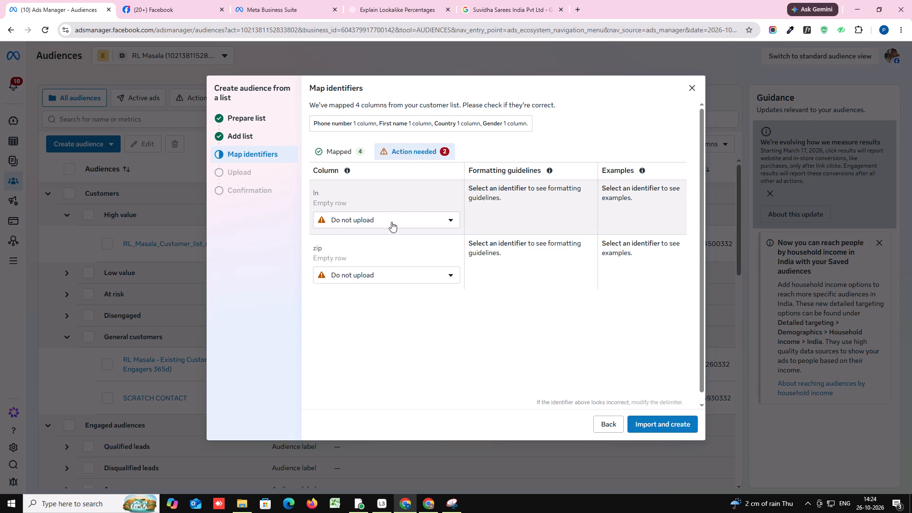
Check the identifier options for the zip column, and capture the Map identifiers dialog with Snipping Tool.
click(398, 276)
click(494, 323)
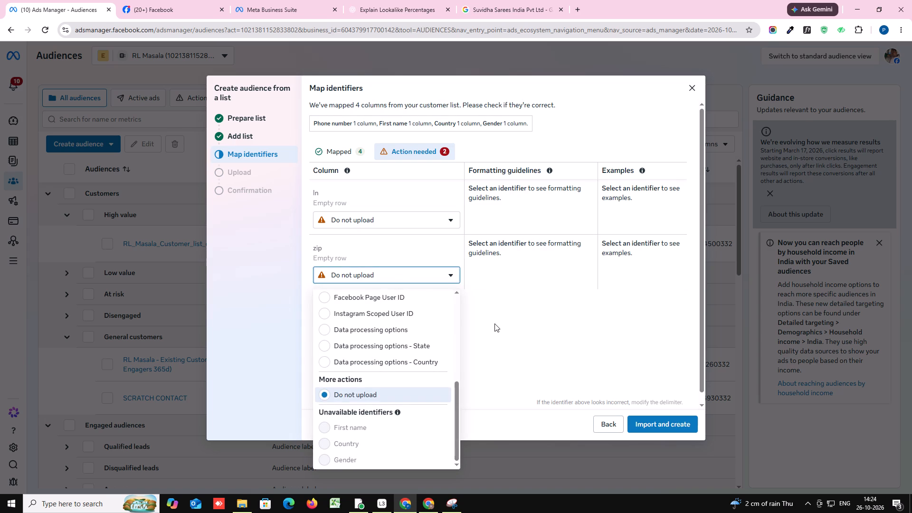
click(459, 508)
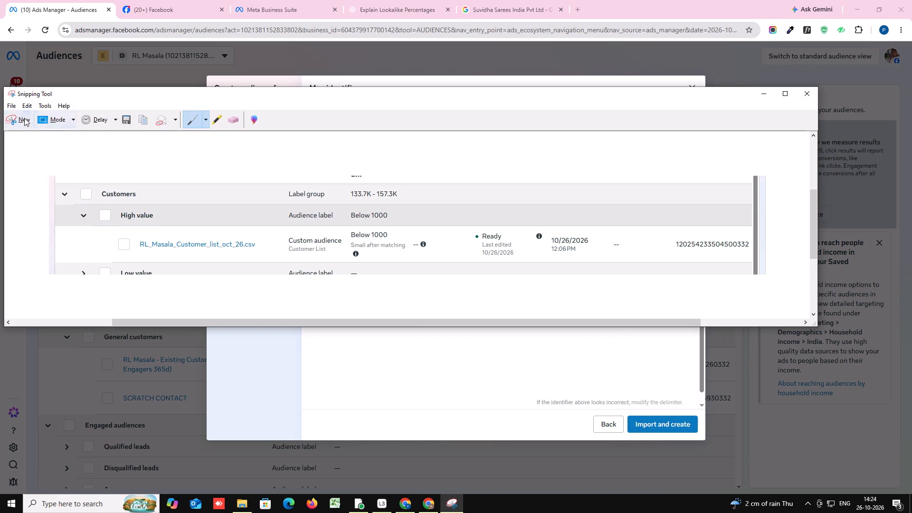
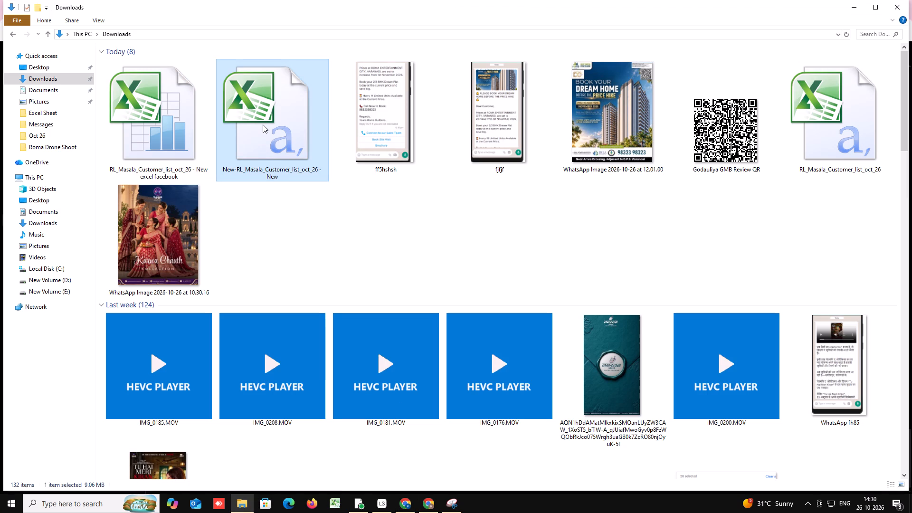
right_click(263, 124)
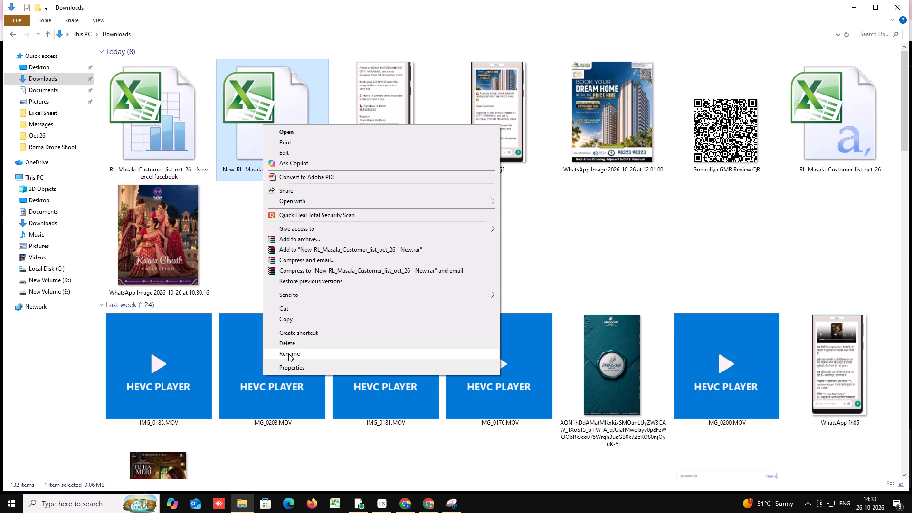
click(294, 320)
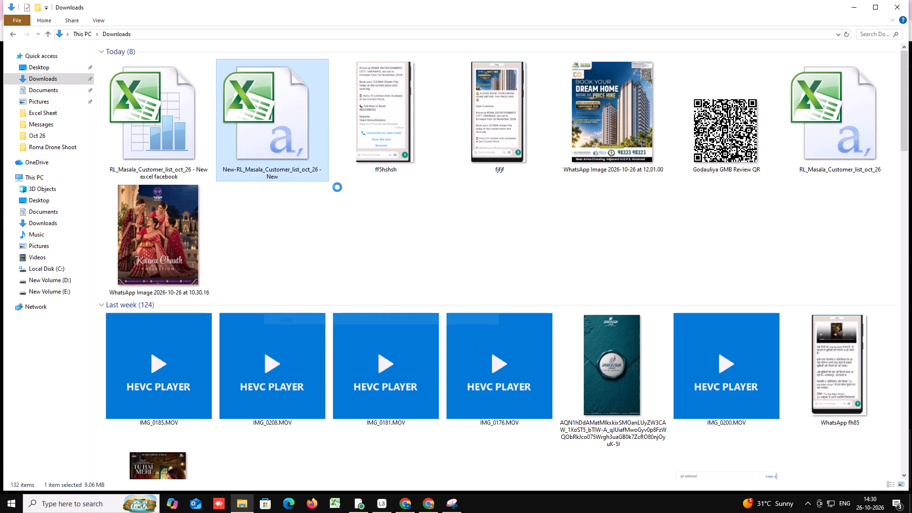
key(ctrl+v)
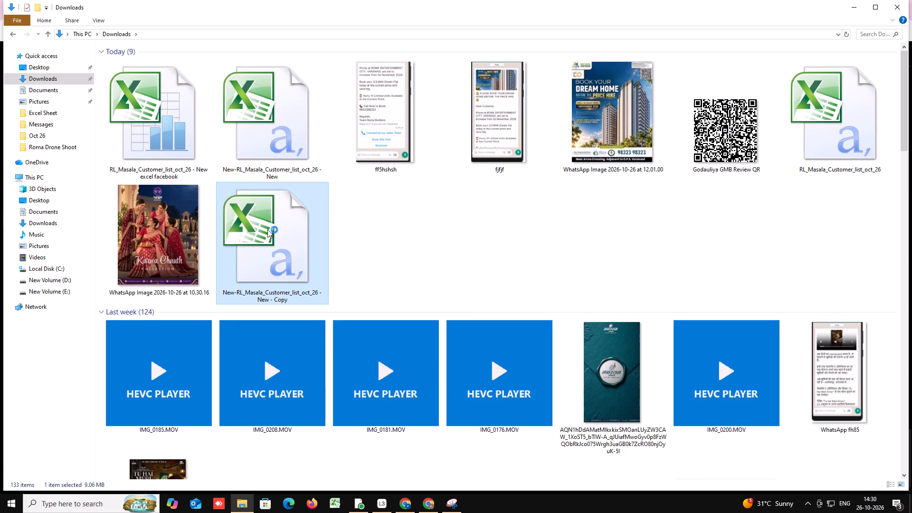
Rename the duplicated CSV so its name starts with New 2-RL_Masala, and refresh the Downloads folder.
right_click(267, 229)
click(298, 458)
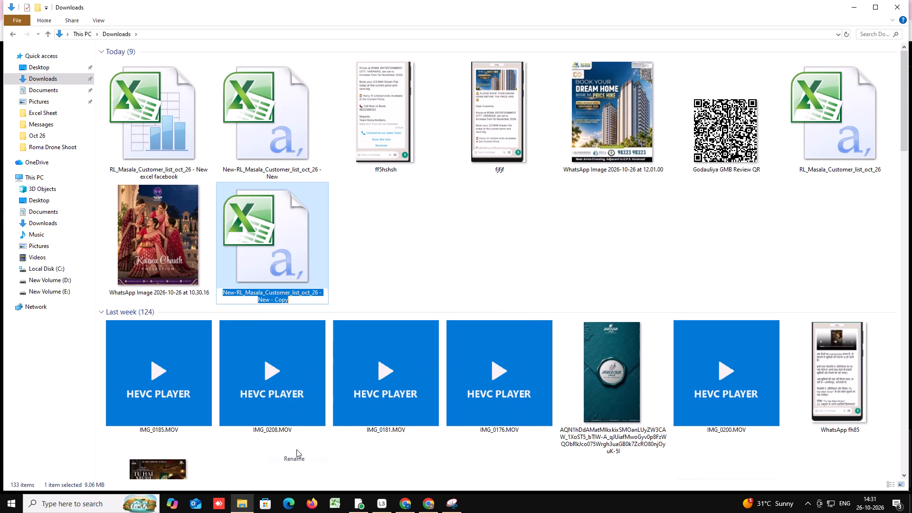
click(236, 292)
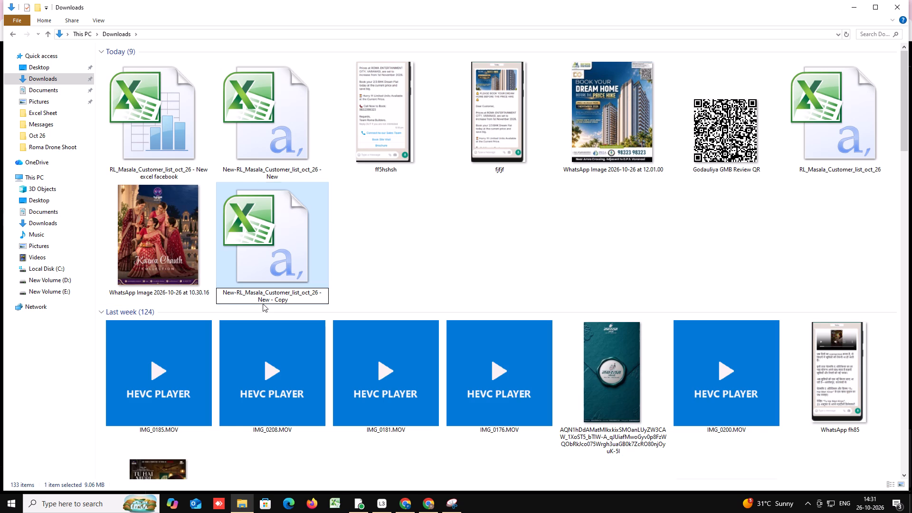
key(Left)
key(space)
key(2)
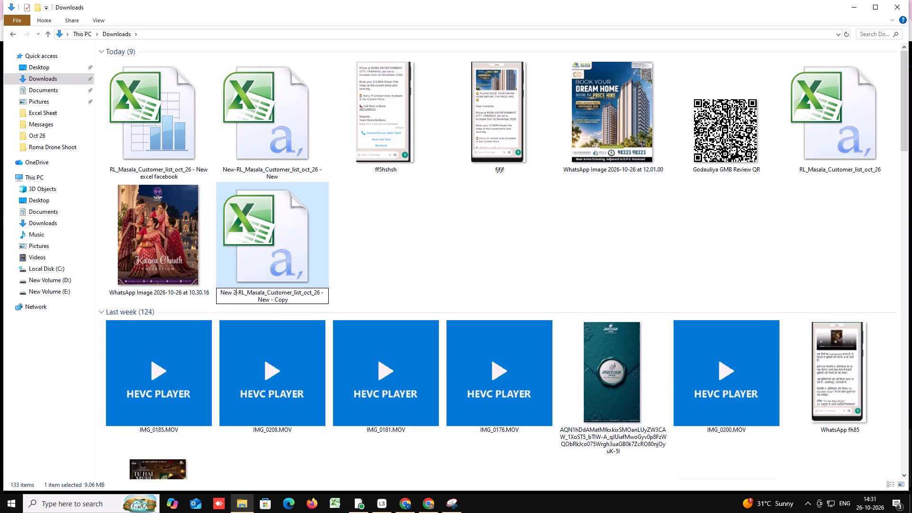
click(421, 244)
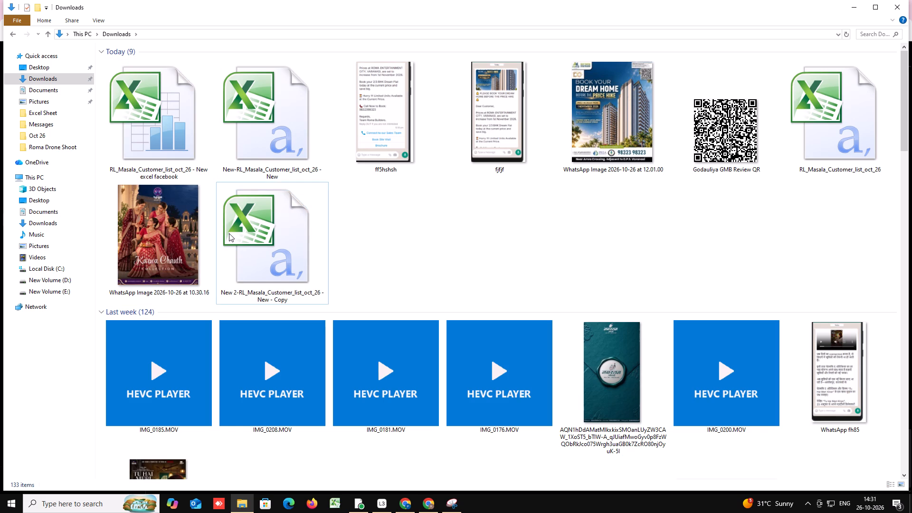
right_click(416, 234)
click(432, 274)
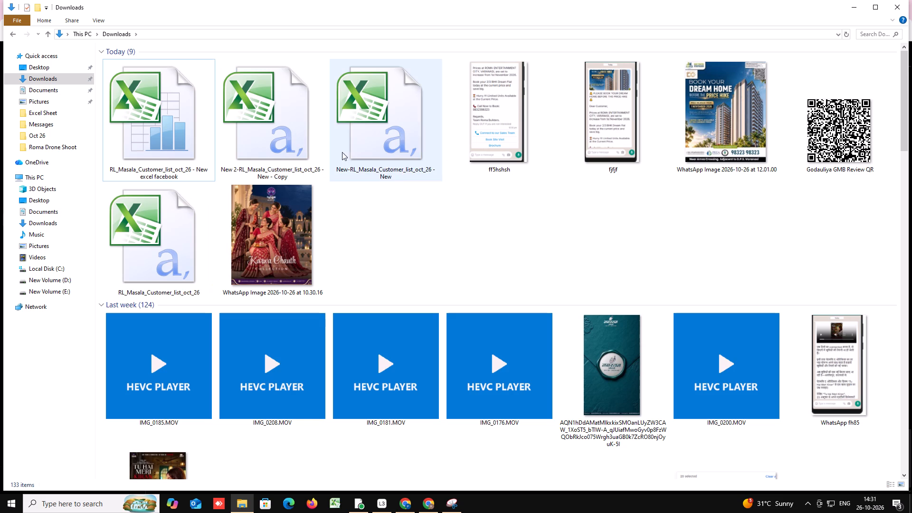
Rename the original New-RL_Masala_Customer_list_oct_26 - New CSV as New-1 RL_Masala_Customer_list_oct_26.
right_click(369, 141)
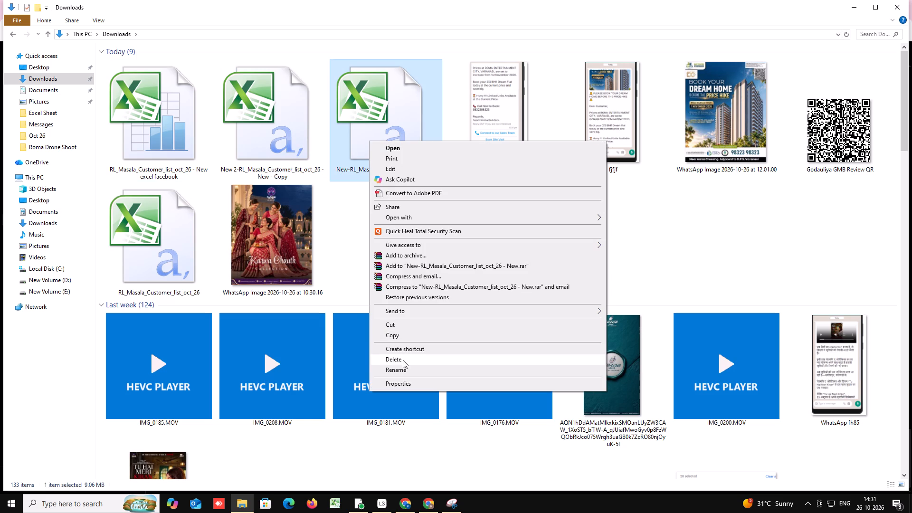
click(402, 370)
click(347, 170)
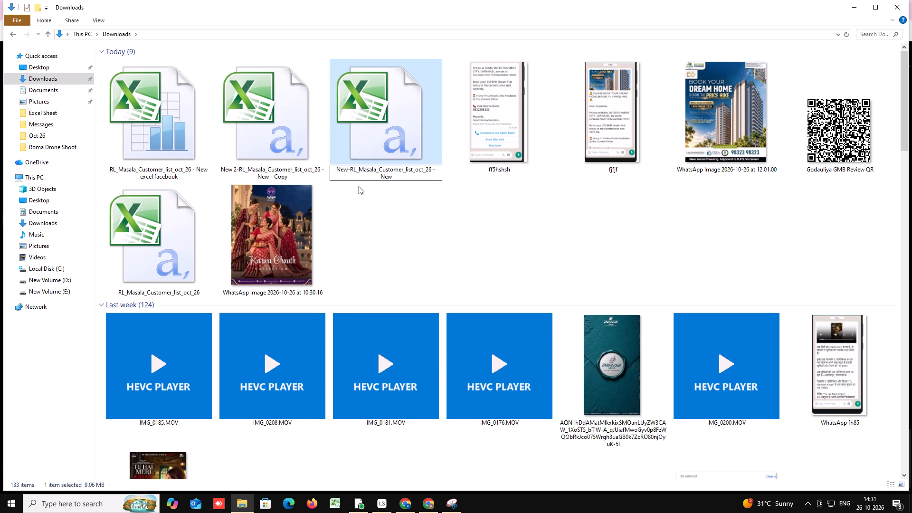
key(Right)
text(1)
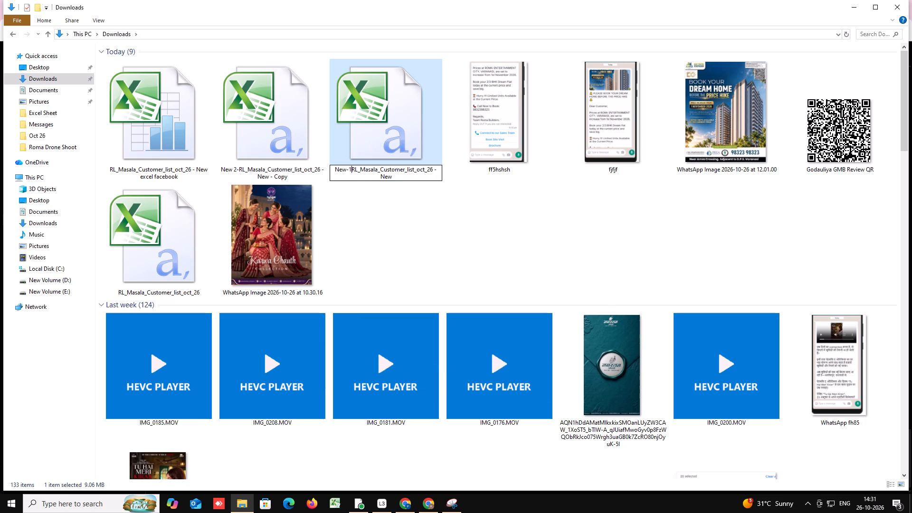
key(space)
click(495, 207)
right_click(358, 134)
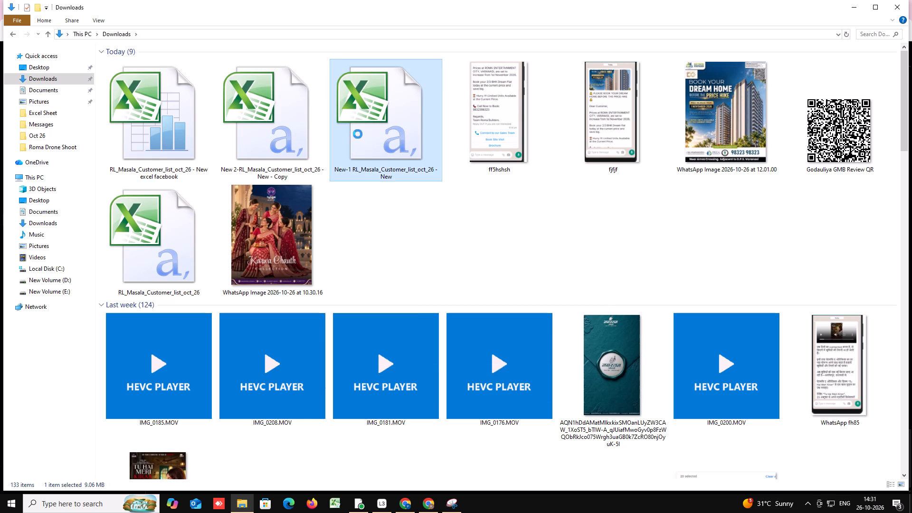
click(410, 366)
click(395, 178)
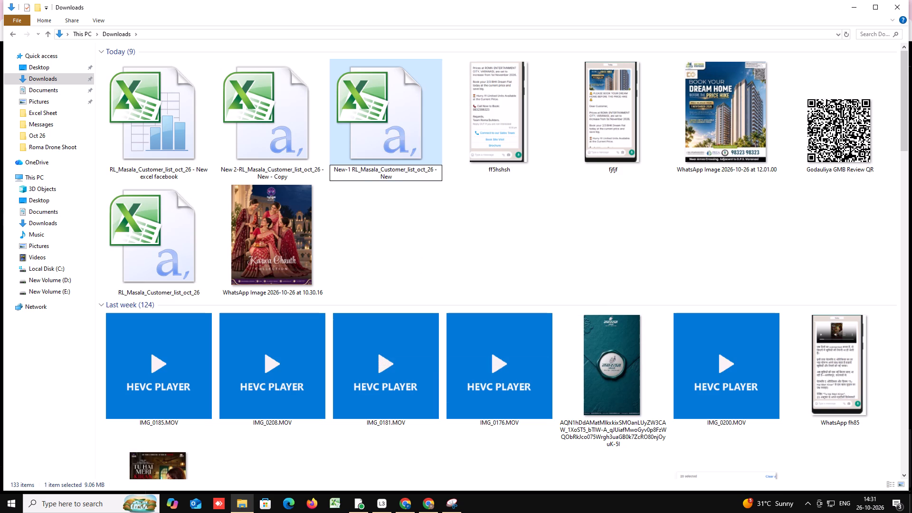
key(BackSpace)
key(BackSpace)
key(BackSpace)
key(BackSpace)
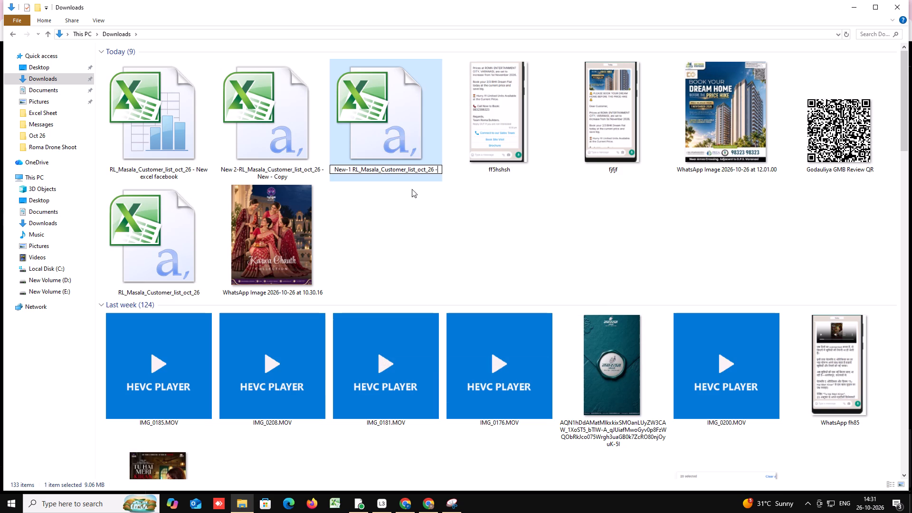
key(BackSpace)
click(462, 206)
Shorten the duplicate CSV's name to New 2-RL_Masala_Customer_list_oct_26.
right_click(265, 147)
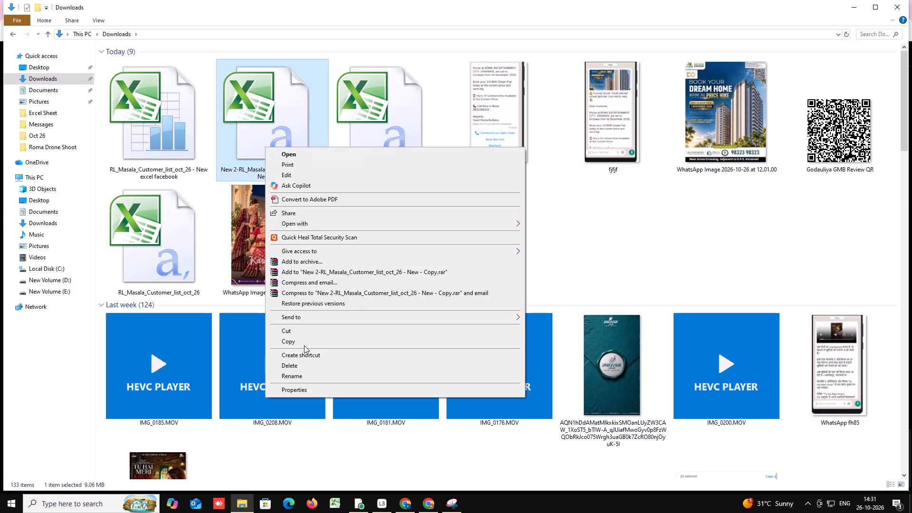
click(293, 373)
click(292, 172)
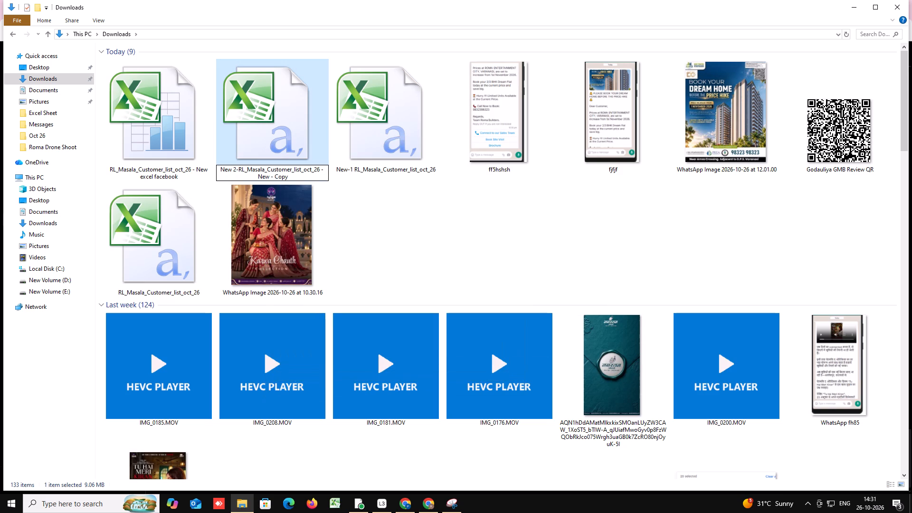
click(292, 176)
key(BackSpace)
key(BackSpace)
key(BackSpace)
key(BackSpace)
key(BackSpace)
key(BackSpace)
key(BackSpace)
key(BackSpace)
key(BackSpace)
key(BackSpace)
key(BackSpace)
key(BackSpace)
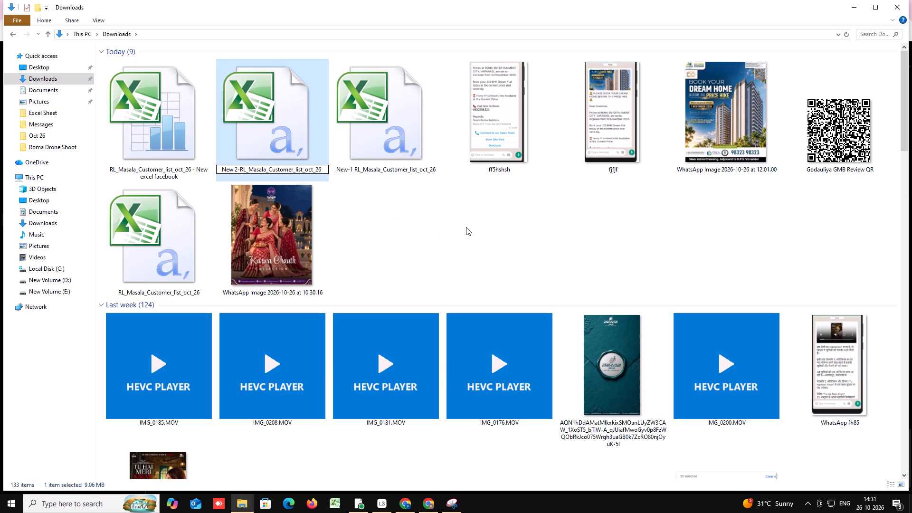
click(466, 227)
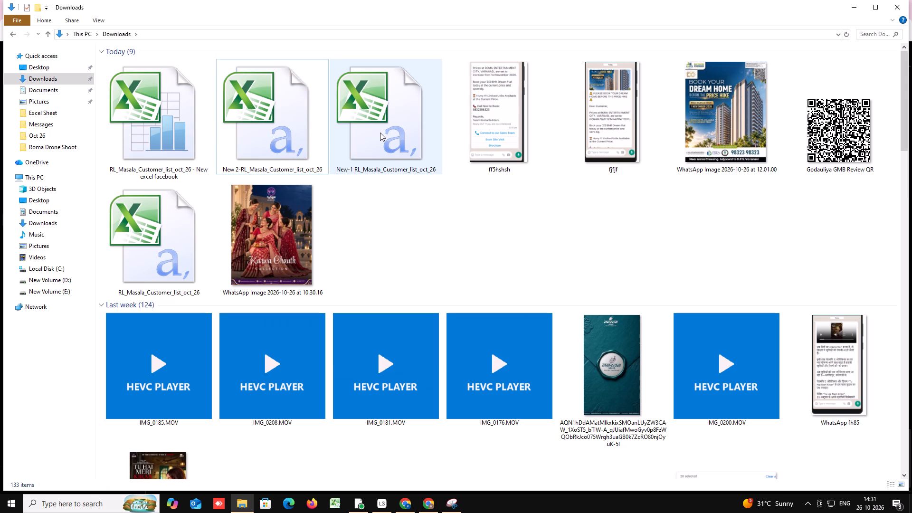
Open the New-1 RL_Masala_Customer_list_oct_26 CSV from the Downloads folder in Excel.
double_click(380, 133)
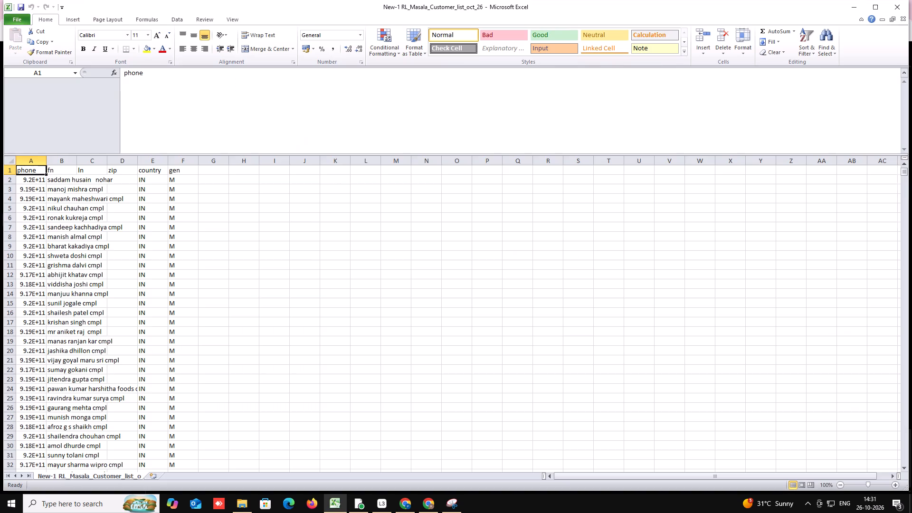
click(307, 265)
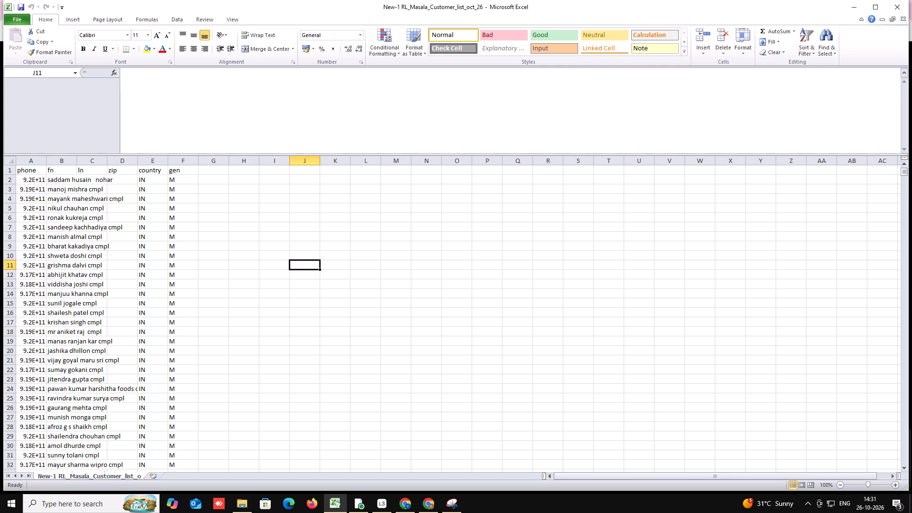
Look down the zip column of the customer list to find where rows without PIN codes end and rows with PIN codes begin.
scroll(47, 251, down, 10)
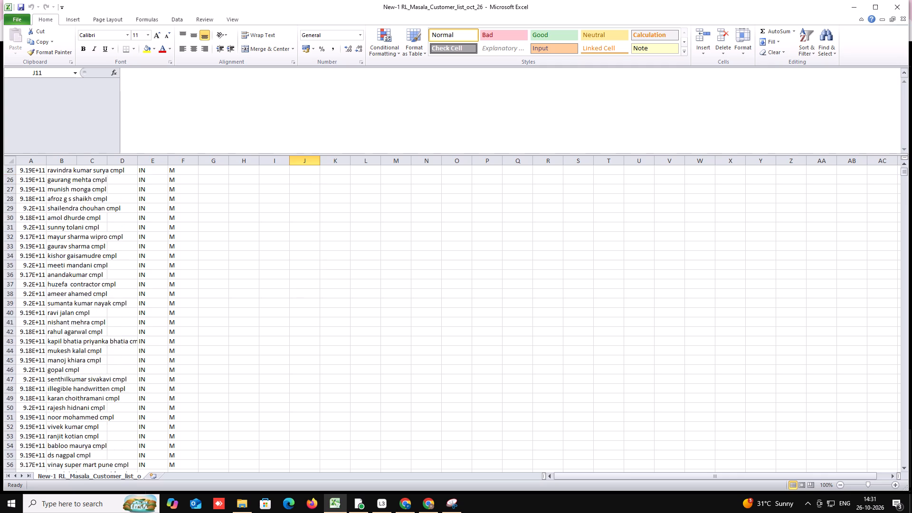
scroll(50, 256, down, 20)
scroll(50, 256, down, 20)
scroll(50, 256, down, 1)
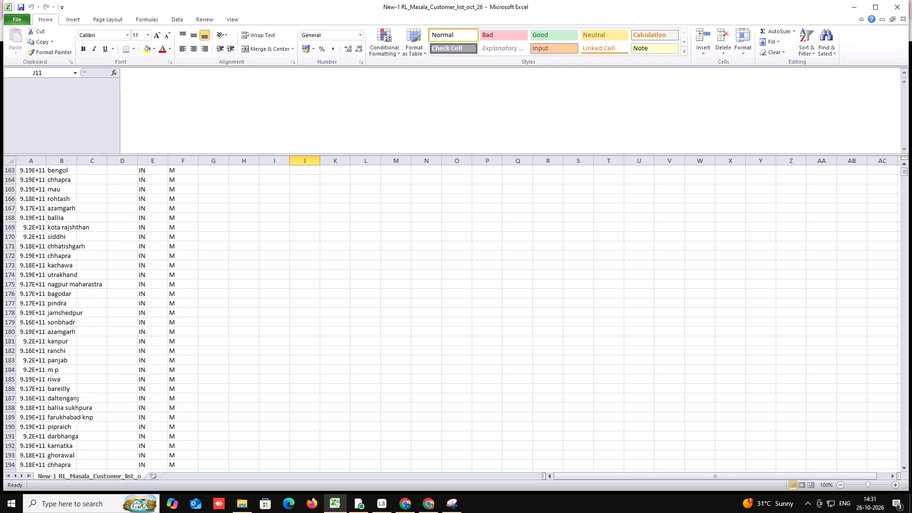
scroll(46, 252, down, 20)
scroll(46, 252, down, 20)
scroll(46, 252, down, 1)
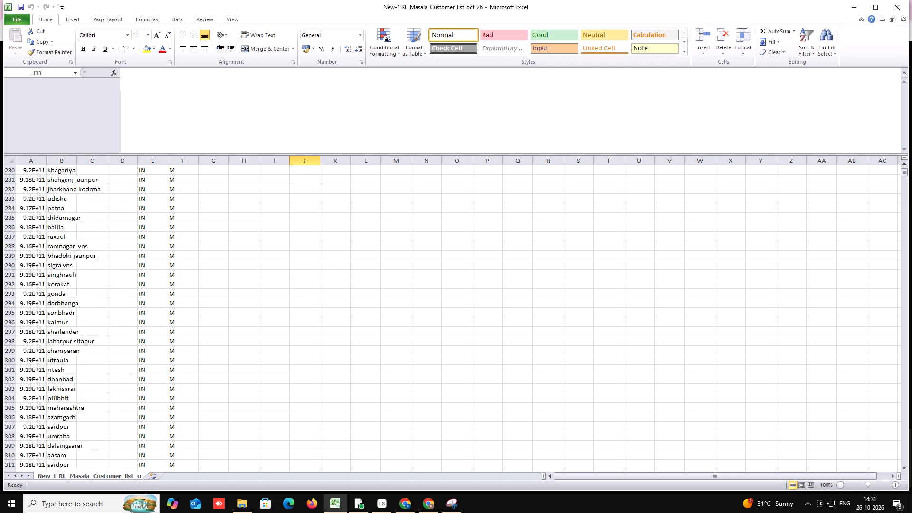
scroll(45, 251, down, 20)
scroll(45, 251, down, 20)
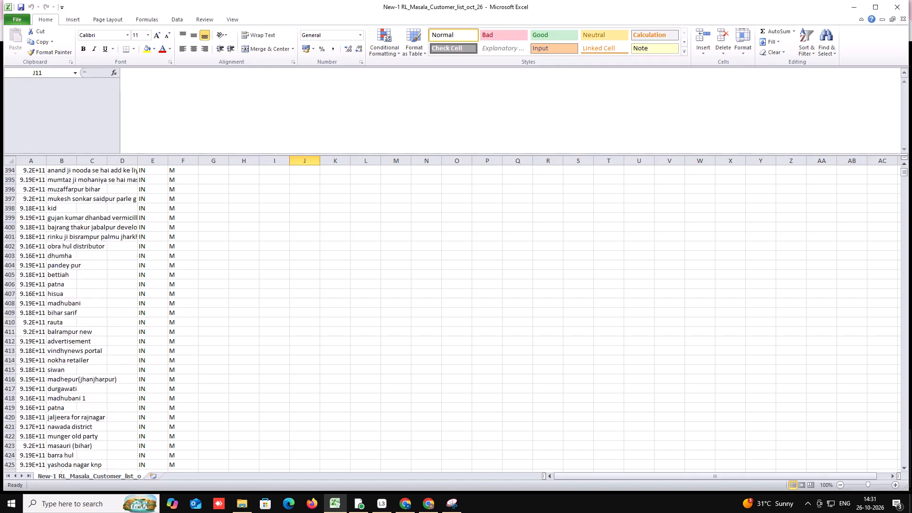
scroll(45, 250, down, 20)
scroll(45, 250, down, 20)
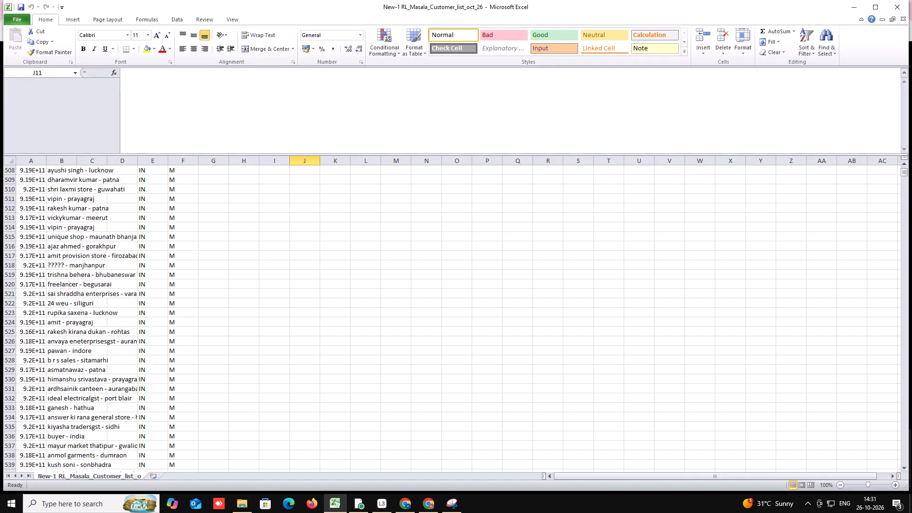
scroll(45, 250, down, 15)
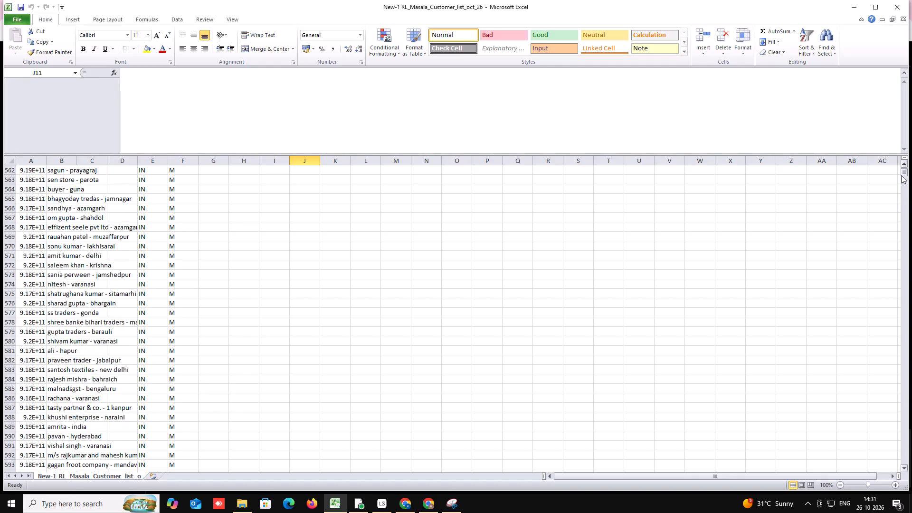
click(902, 172)
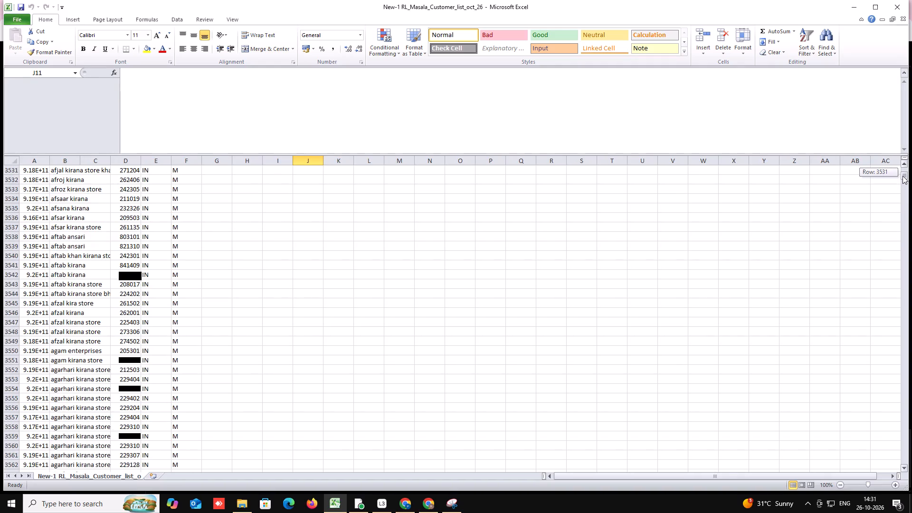
scroll(302, 345, down, 9)
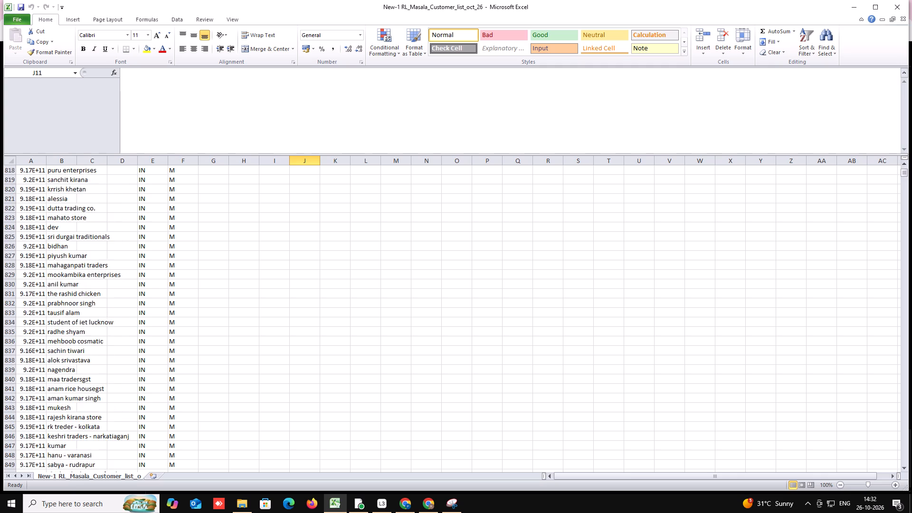
scroll(139, 308, down, 20)
scroll(139, 308, down, 20)
scroll(139, 308, down, 3)
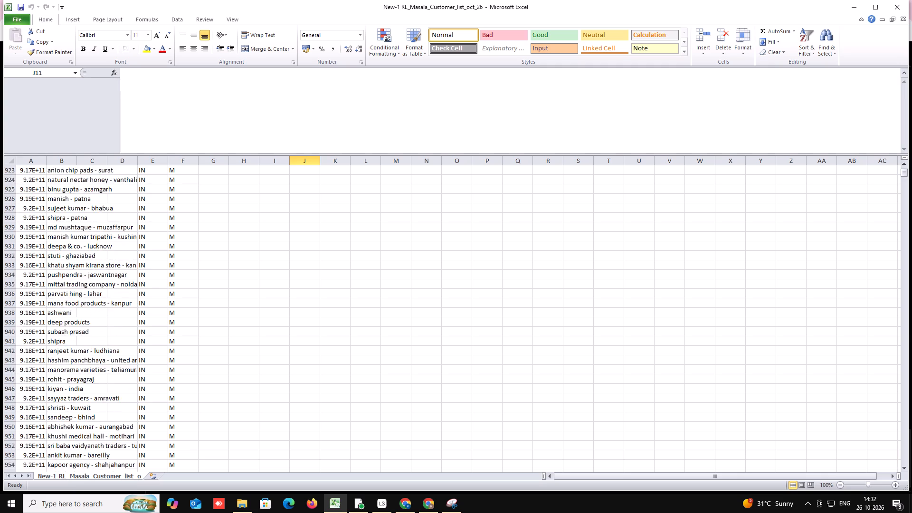
scroll(79, 260, down, 20)
scroll(79, 260, down, 20)
scroll(79, 260, down, 3)
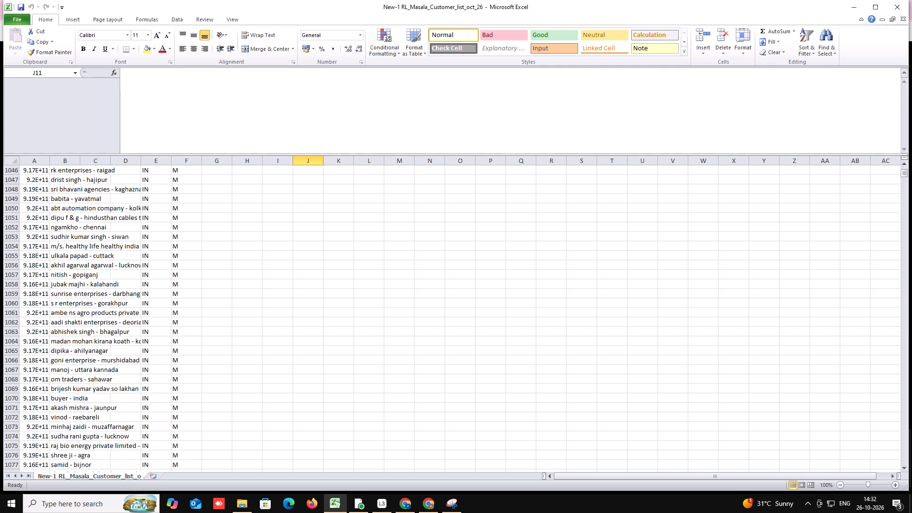
scroll(93, 275, down, 20)
scroll(93, 275, down, 11)
scroll(93, 276, down, 20)
scroll(93, 276, down, 20)
scroll(93, 276, down, 4)
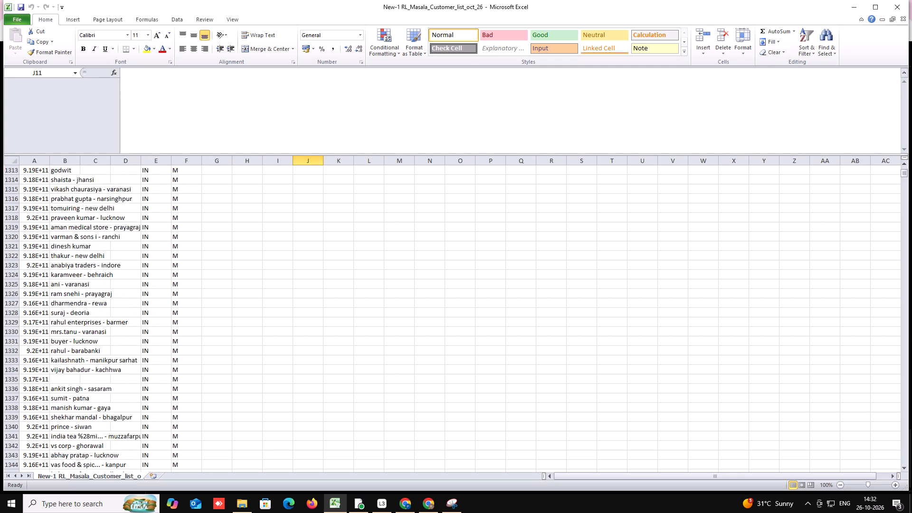
scroll(167, 271, down, 20)
scroll(167, 271, down, 20)
scroll(167, 271, down, 4)
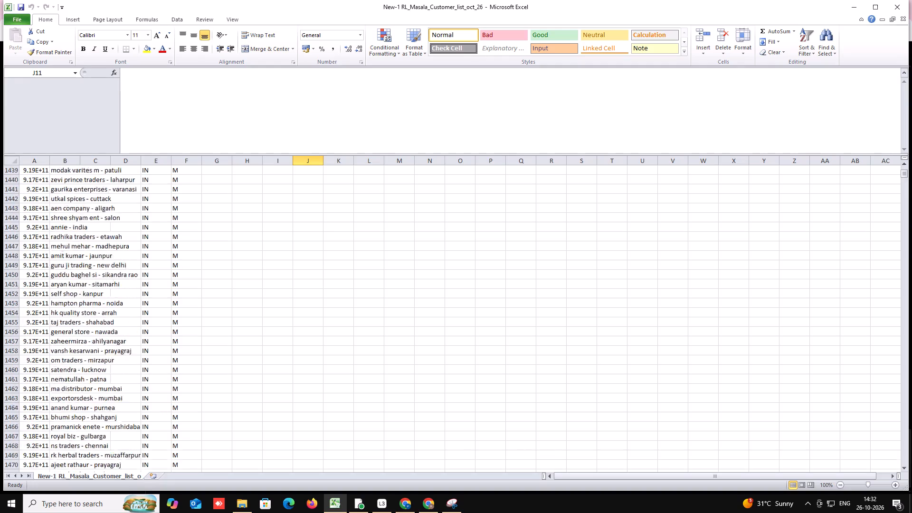
scroll(117, 284, down, 20)
scroll(117, 284, down, 20)
scroll(117, 284, down, 4)
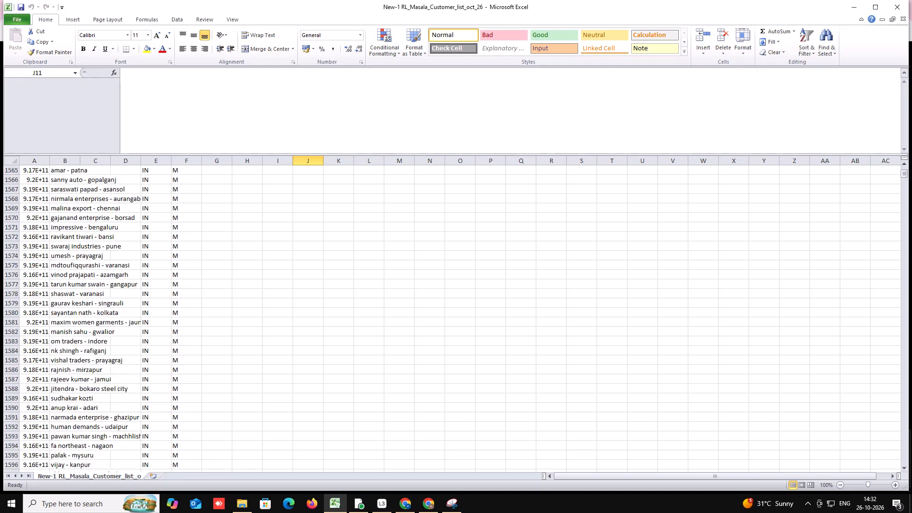
scroll(121, 274, down, 20)
scroll(121, 274, down, 20)
scroll(121, 274, down, 4)
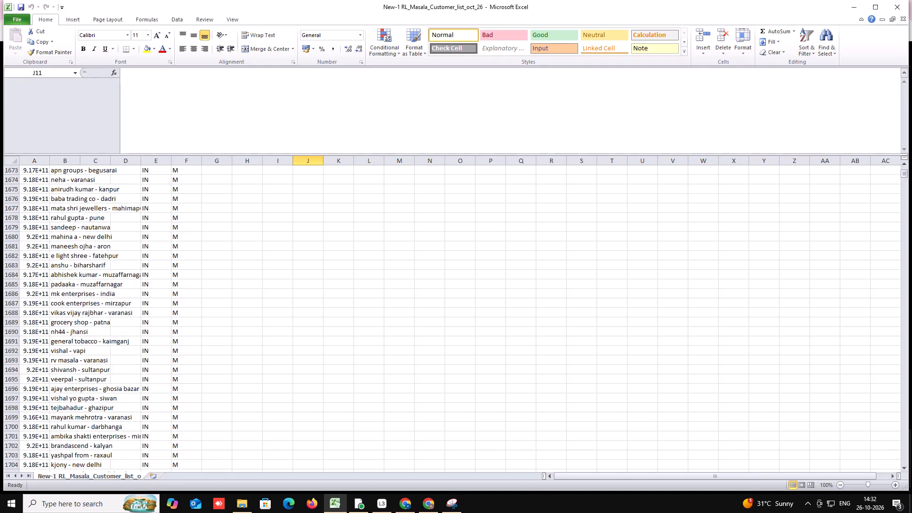
scroll(121, 273, down, 20)
scroll(121, 273, down, 20)
scroll(121, 273, down, 3)
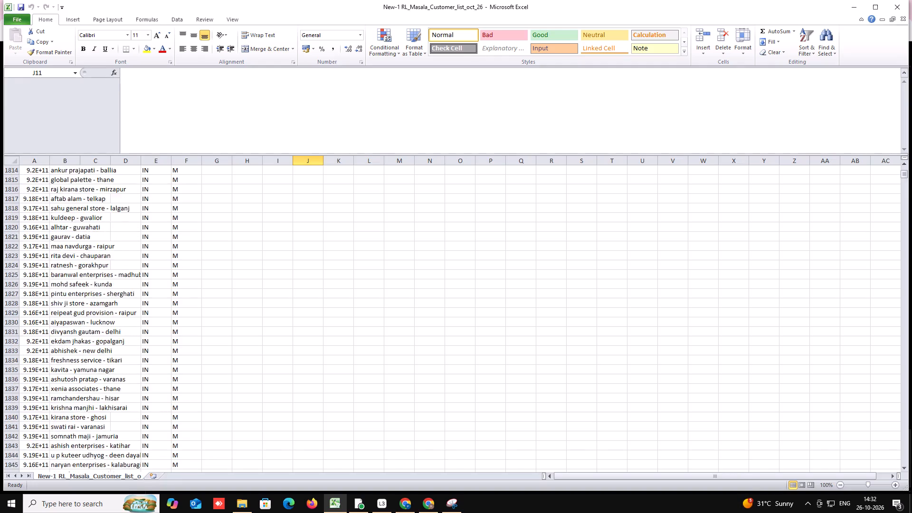
scroll(122, 270, down, 20)
scroll(122, 270, down, 20)
scroll(122, 270, down, 3)
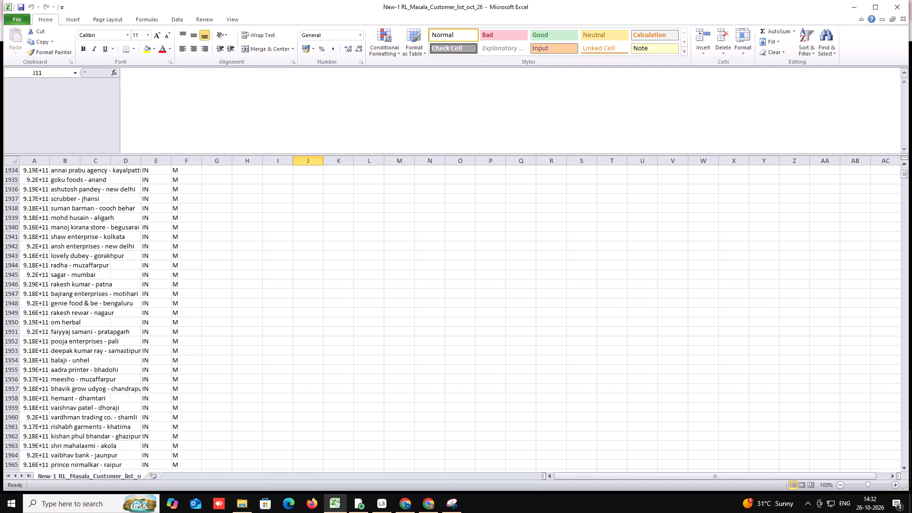
scroll(122, 267, down, 13)
scroll(170, 351, down, 20)
scroll(170, 351, down, 3)
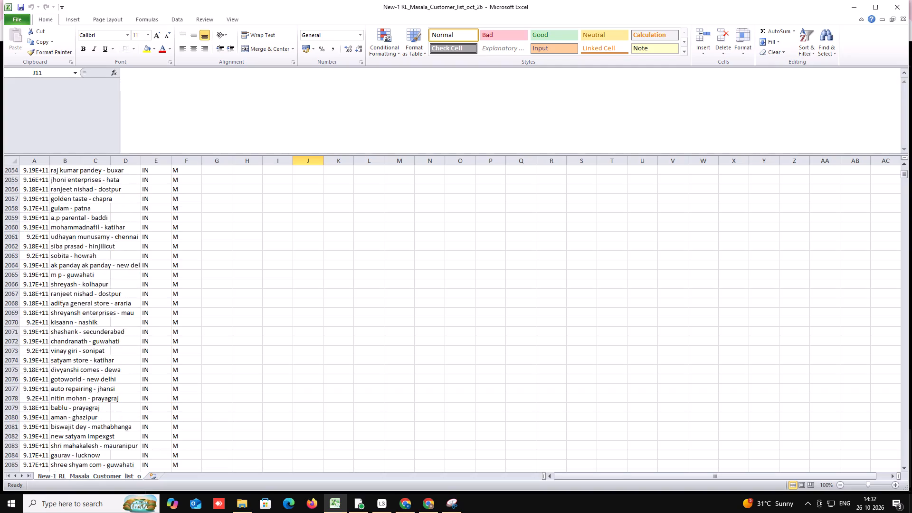
scroll(148, 283, down, 20)
scroll(148, 283, down, 20)
scroll(148, 283, down, 2)
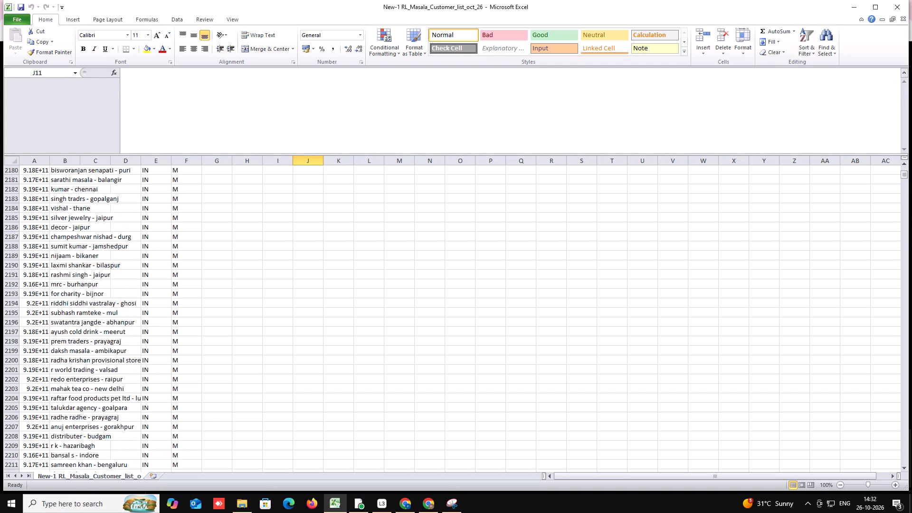
scroll(147, 278, down, 20)
scroll(147, 278, down, 20)
scroll(147, 278, down, 2)
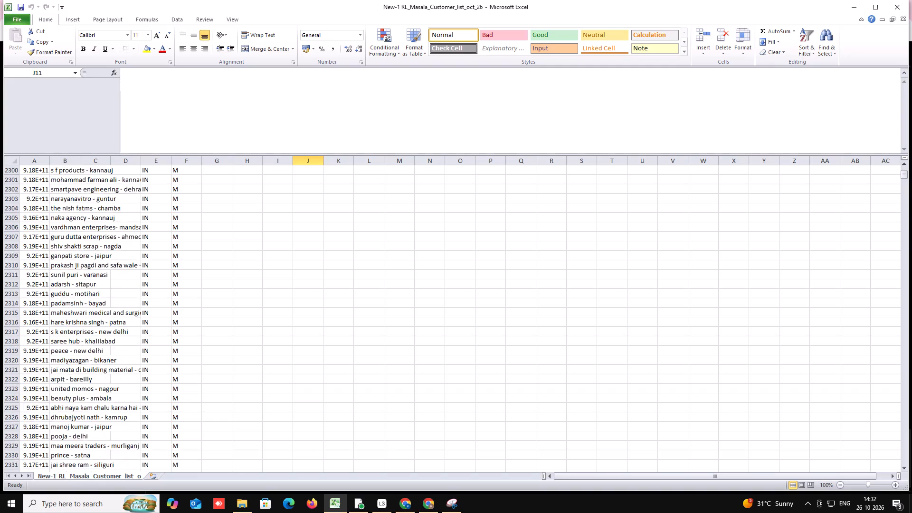
scroll(147, 278, down, 20)
scroll(147, 278, down, 20)
scroll(147, 278, down, 1)
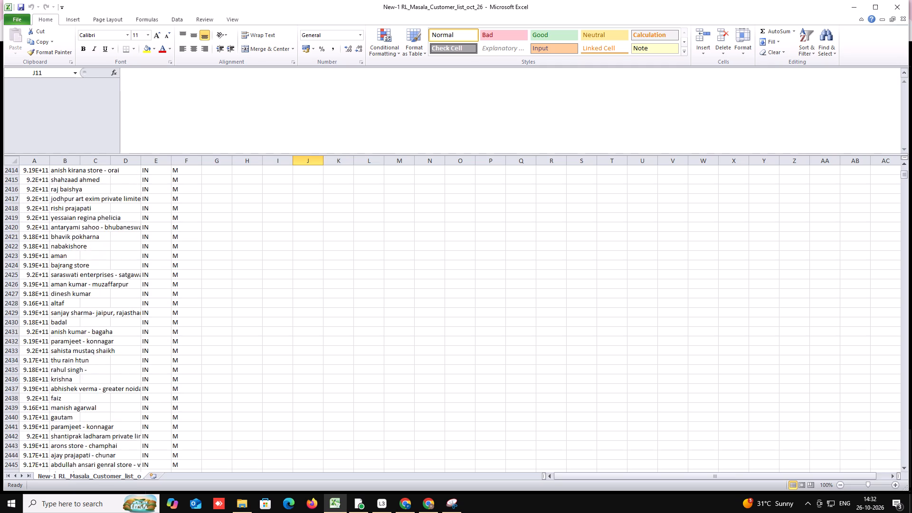
scroll(147, 275, down, 20)
scroll(147, 275, down, 20)
scroll(147, 275, down, 1)
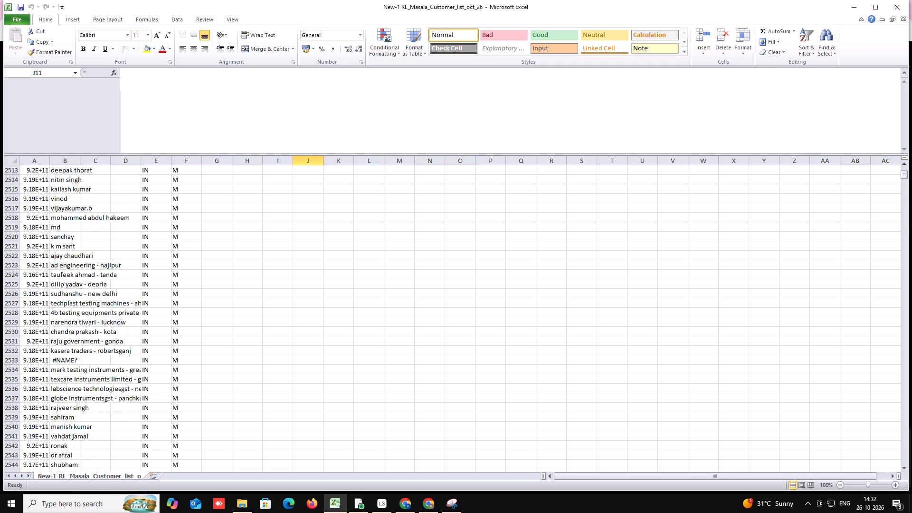
scroll(146, 274, down, 20)
scroll(146, 274, down, 20)
scroll(146, 274, down, 1)
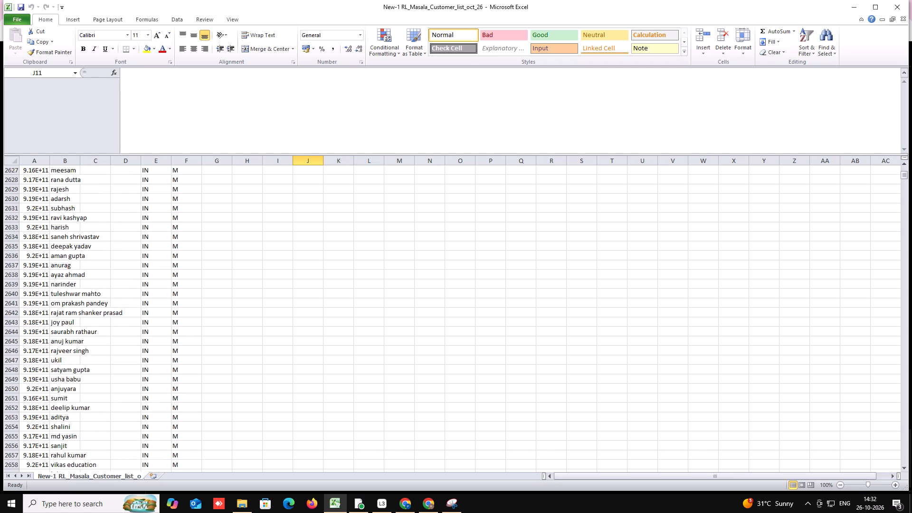
scroll(145, 273, down, 20)
scroll(145, 273, down, 20)
scroll(145, 273, down, 1)
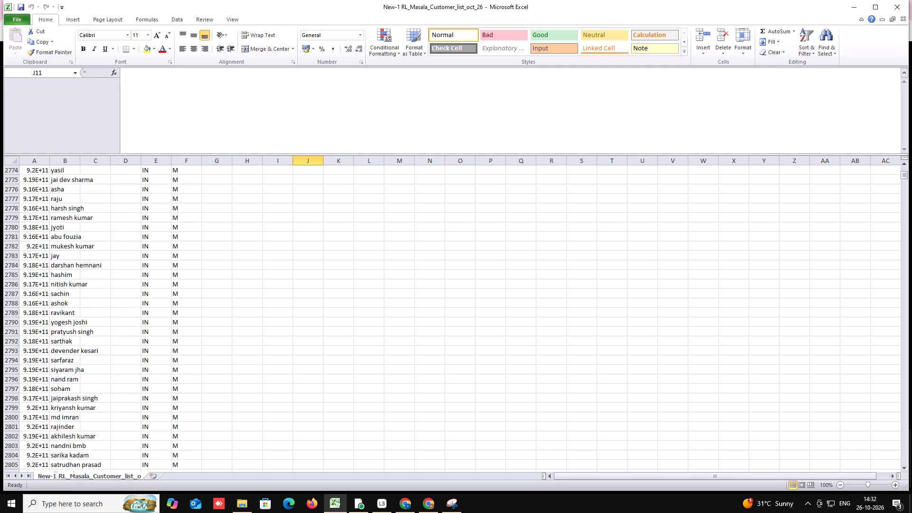
scroll(144, 272, down, 20)
scroll(144, 272, down, 20)
scroll(144, 272, down, 1)
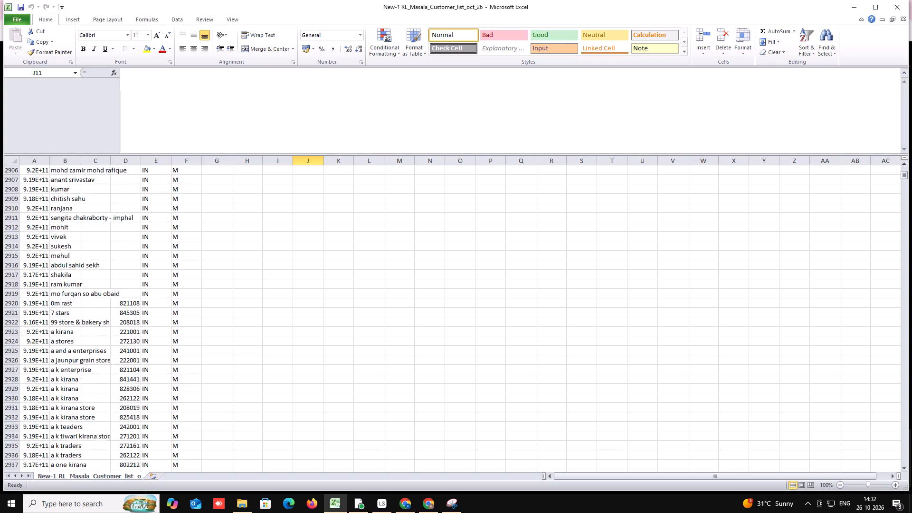
scroll(144, 273, down, 20)
scroll(144, 273, down, 20)
scroll(144, 273, down, 1)
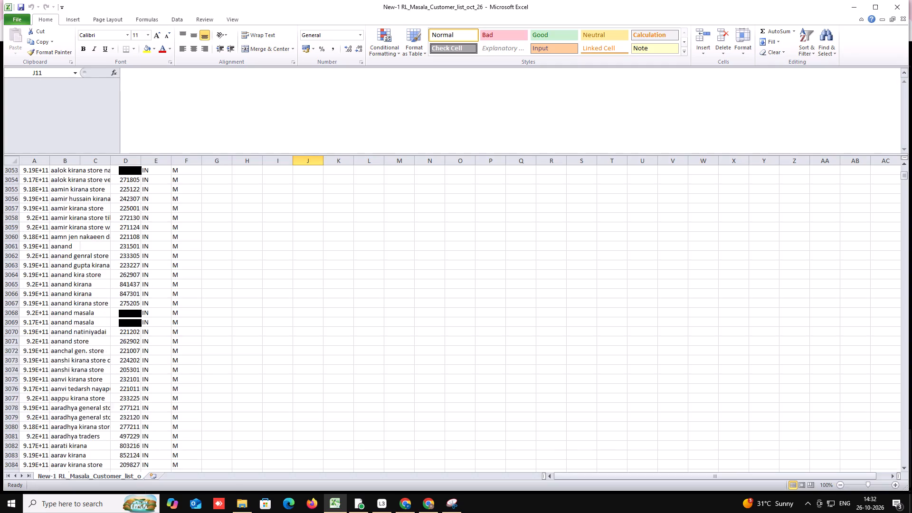
scroll(144, 272, down, 20)
scroll(144, 272, down, 2)
scroll(144, 272, up, 16)
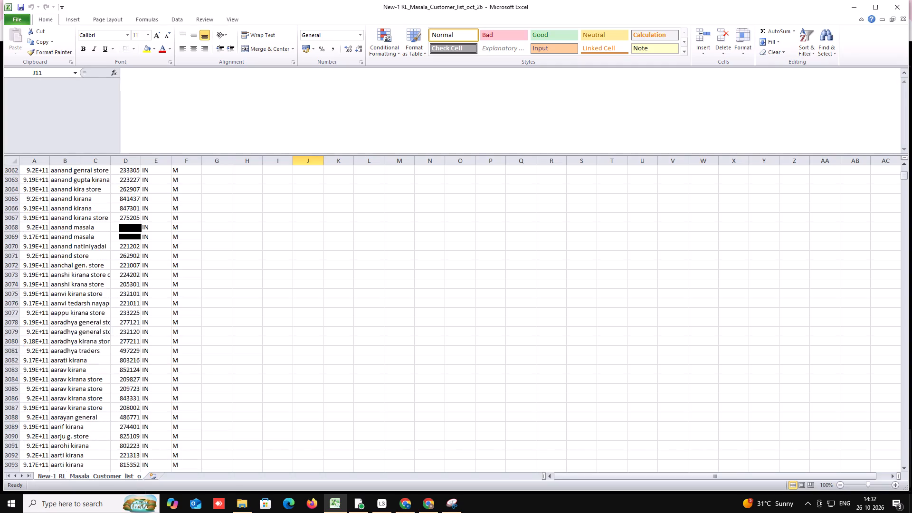
scroll(144, 272, up, 20)
scroll(144, 272, up, 13)
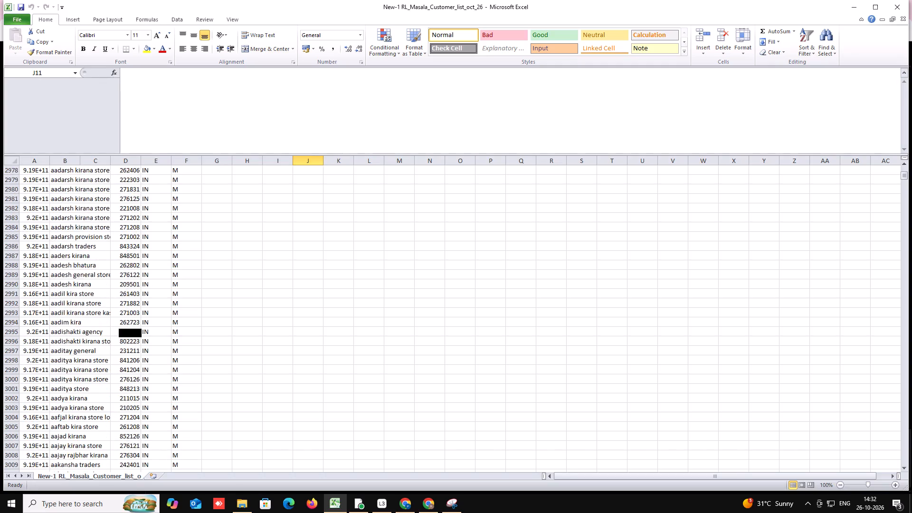
scroll(143, 272, up, 20)
scroll(143, 272, up, 4)
scroll(143, 272, down, 3)
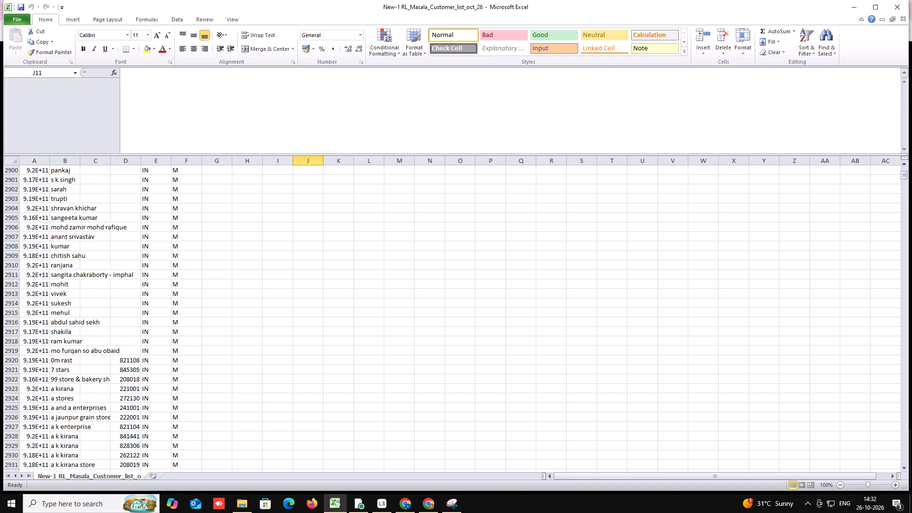
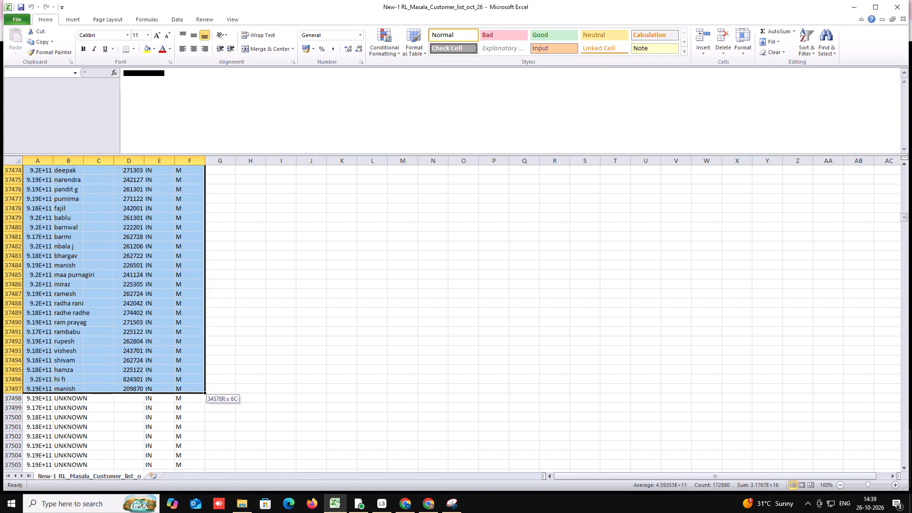
Delete the entire rows of the selected PIN-code block, rows 2920 to 37497, from the New-1 customer list.
right_click(172, 347)
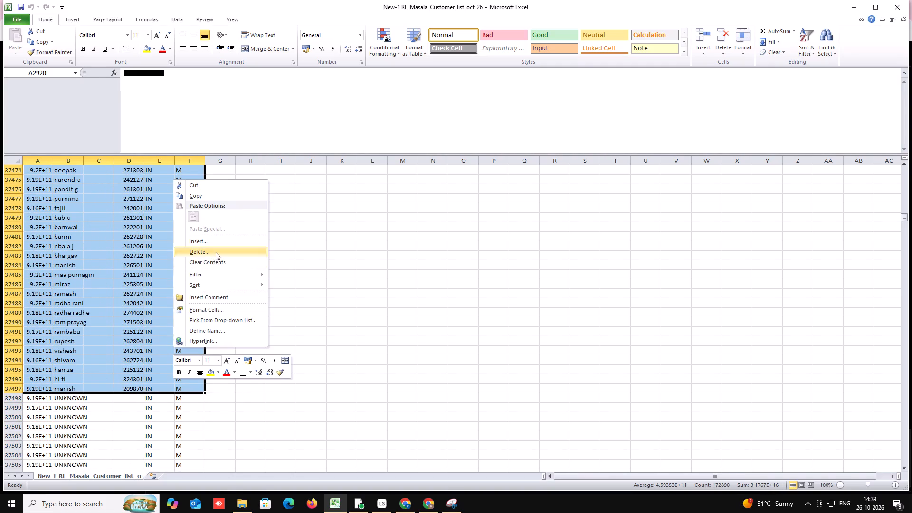
click(216, 252)
click(204, 252)
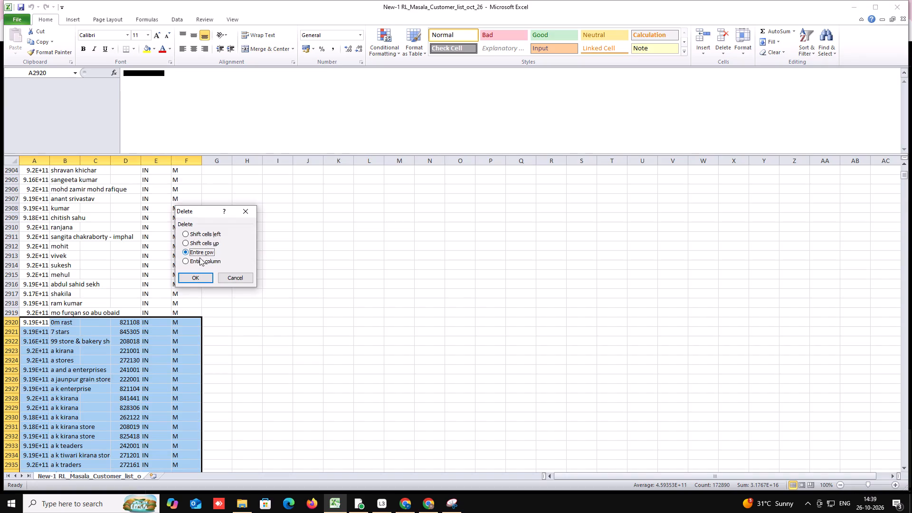
click(189, 276)
click(111, 287)
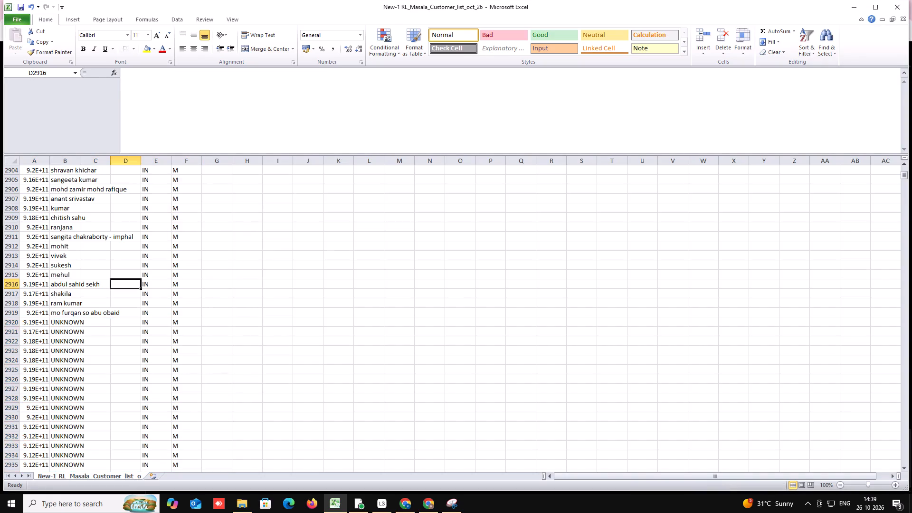
Look down the zip column of the remaining customer list to find where the next block of rows with PIN codes begins.
scroll(121, 292, down, 9)
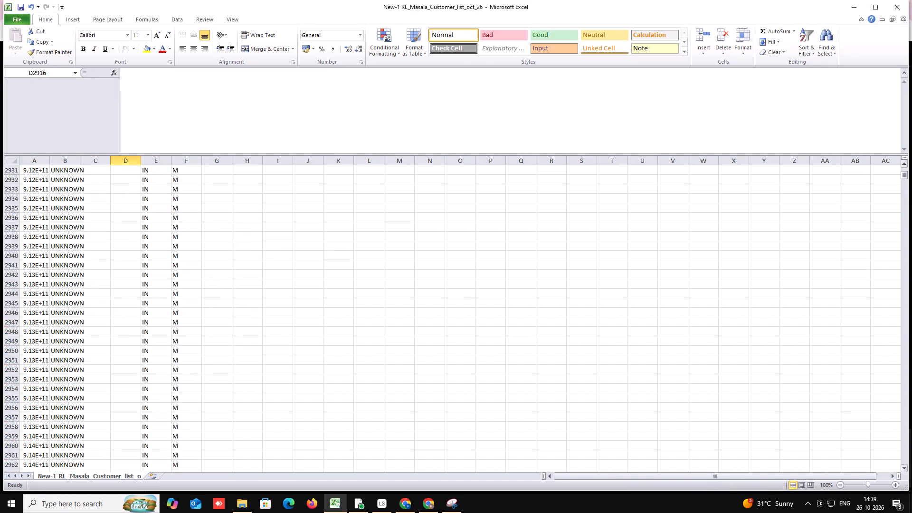
drag(903, 176, 903, 182)
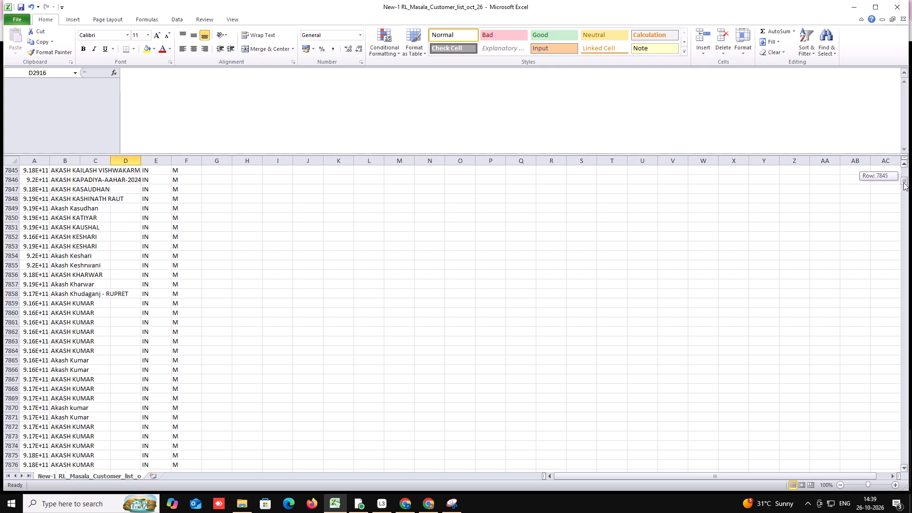
drag(903, 182, 903, 197)
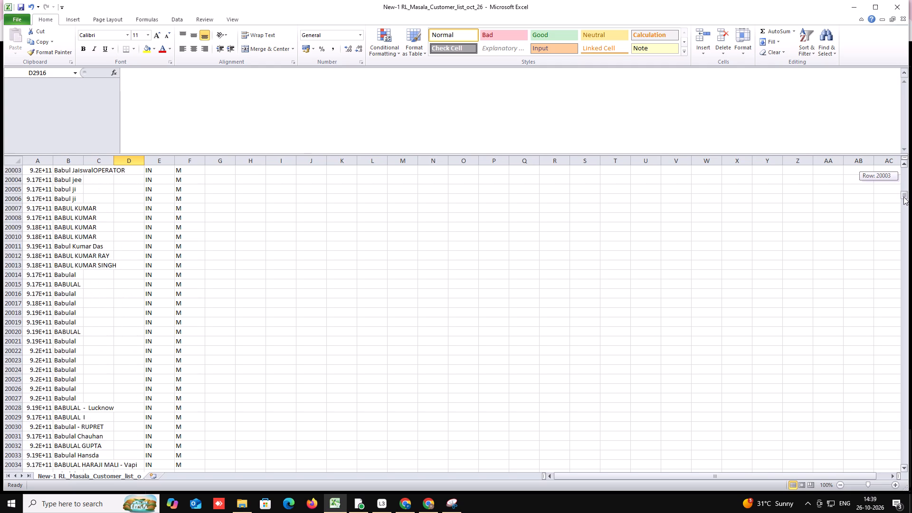
drag(903, 197, 911, 228)
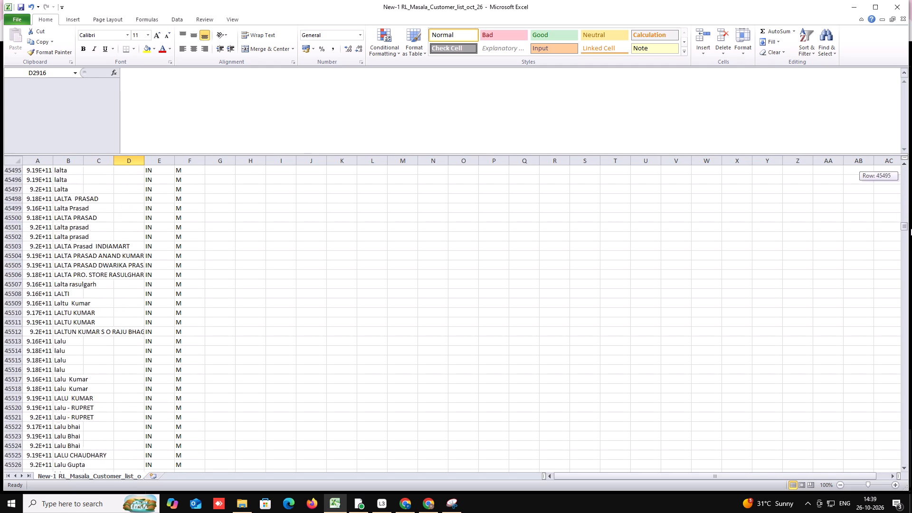
drag(911, 228, 911, 256)
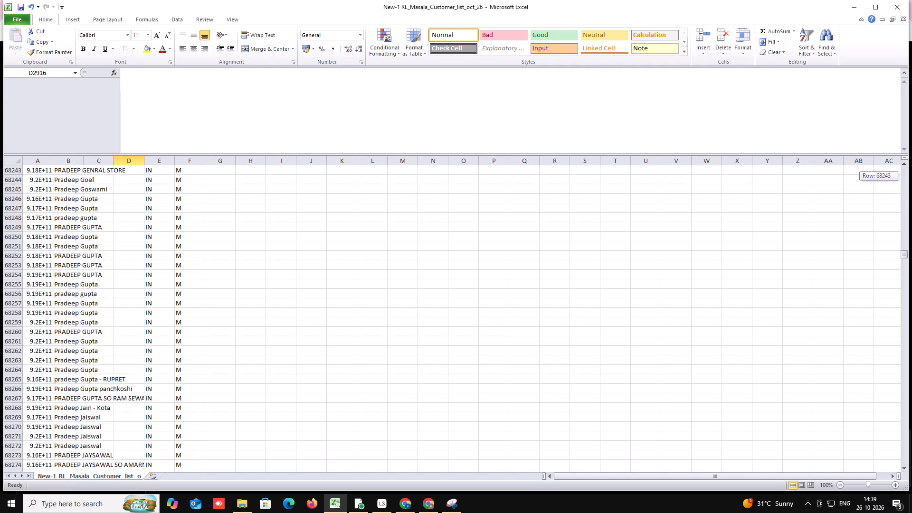
drag(911, 256, 911, 298)
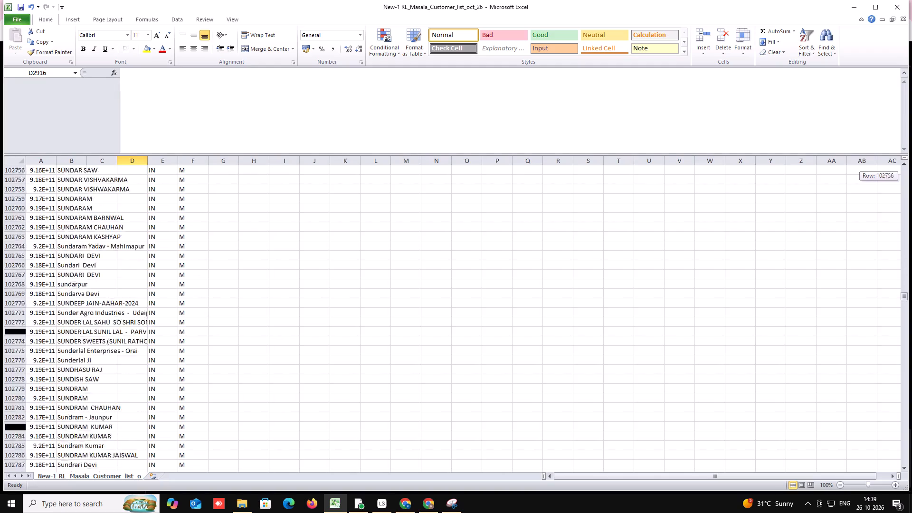
drag(911, 298, 911, 318)
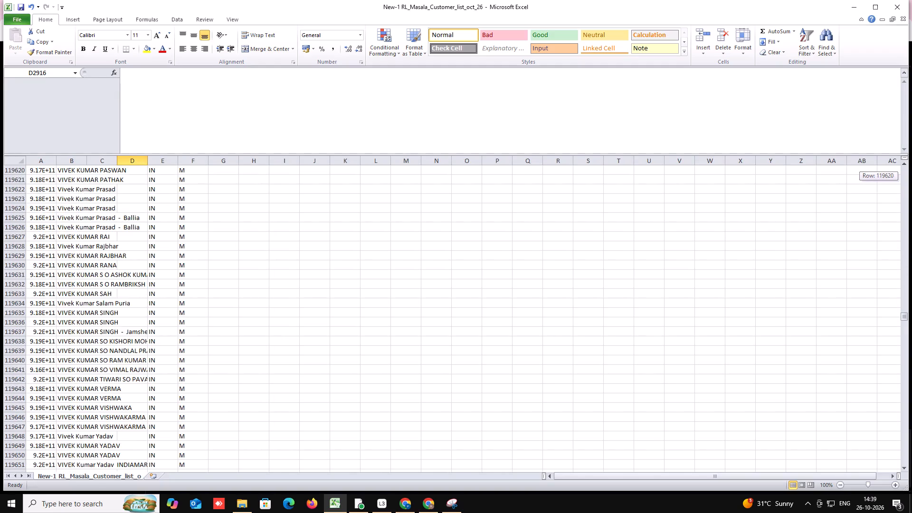
drag(911, 318, 911, 317)
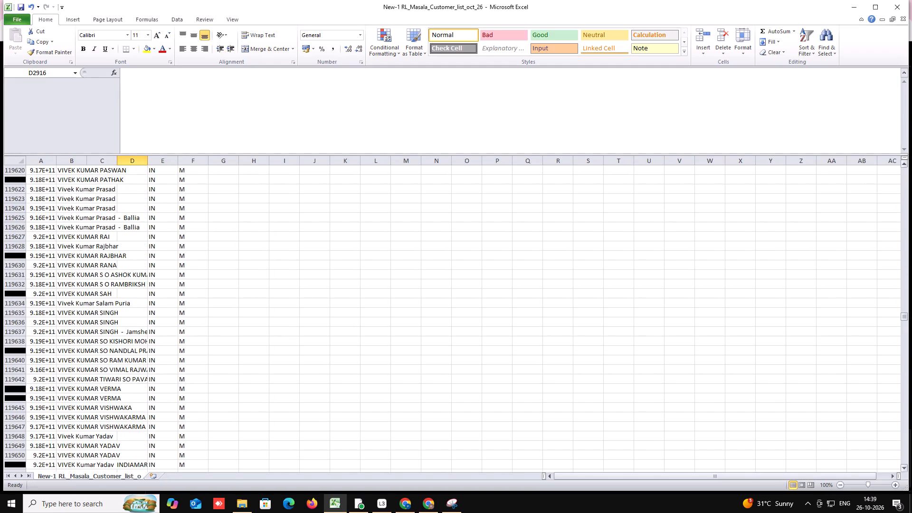
scroll(288, 241, down, 20)
scroll(288, 241, down, 10)
scroll(151, 250, down, 6)
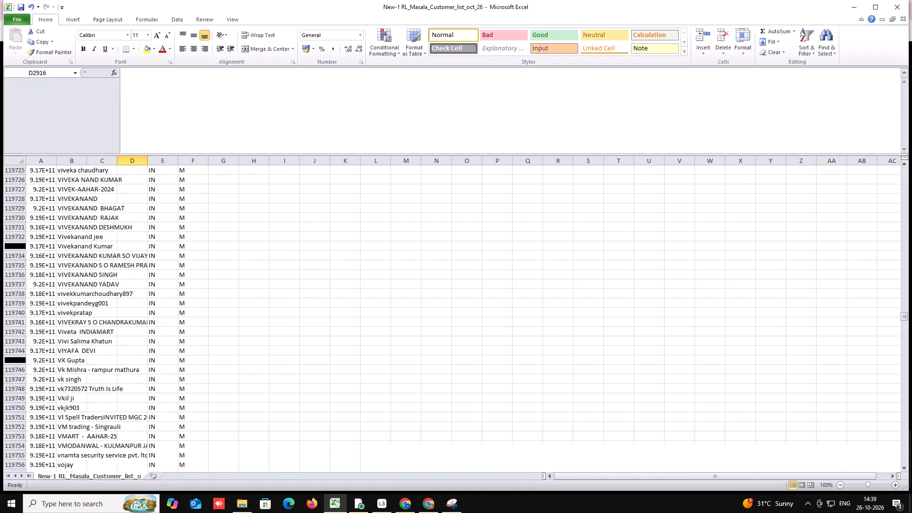
scroll(152, 219, down, 13)
scroll(124, 310, down, 20)
scroll(124, 310, down, 17)
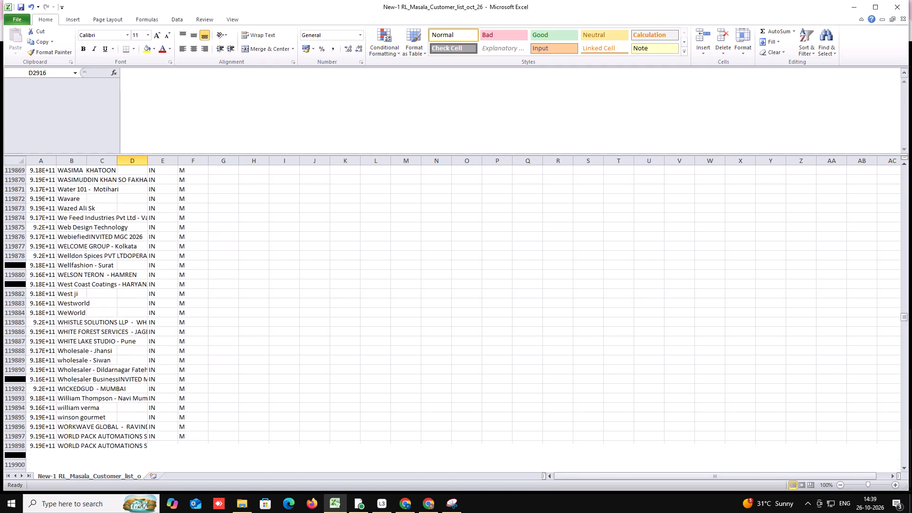
scroll(119, 232, down, 20)
scroll(119, 232, down, 20)
scroll(119, 232, down, 20)
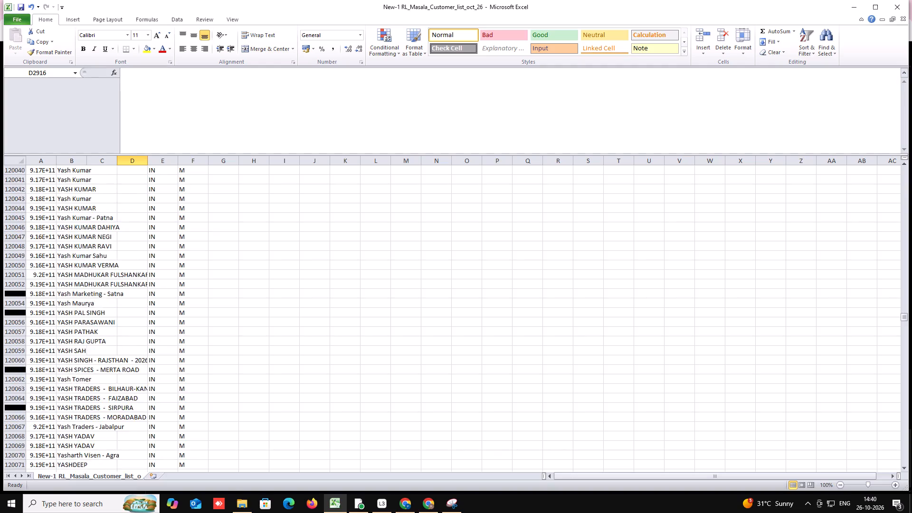
scroll(148, 305, down, 17)
scroll(195, 297, up, 1)
scroll(195, 295, down, 7)
scroll(302, 304, down, 14)
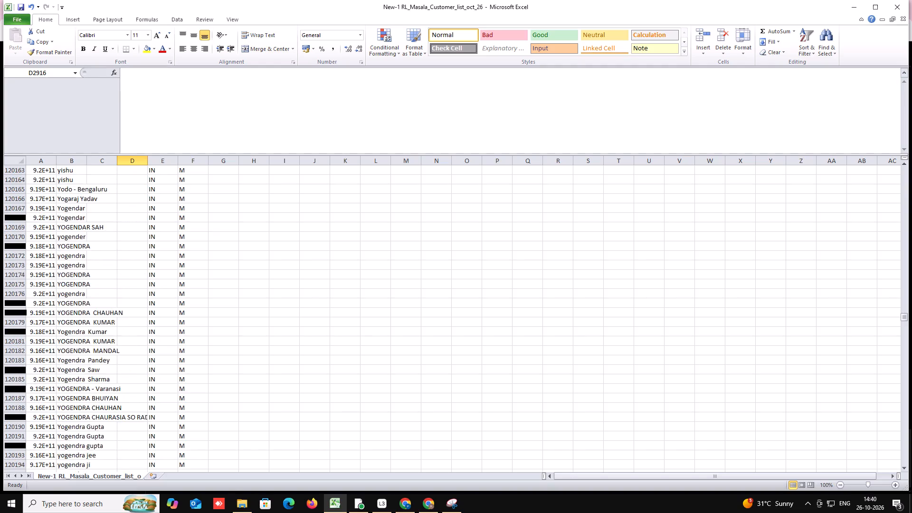
scroll(241, 332, down, 4)
scroll(170, 244, down, 19)
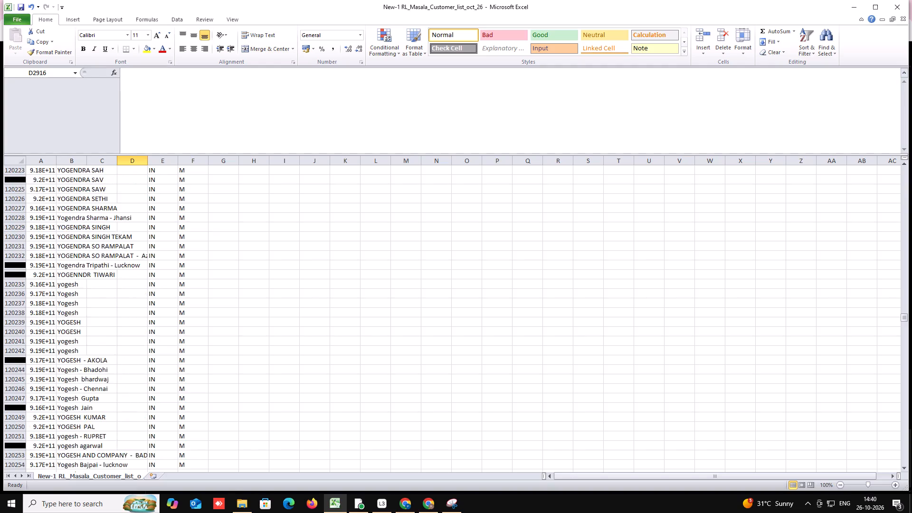
scroll(141, 250, down, 20)
scroll(141, 250, down, 20)
scroll(141, 250, down, 13)
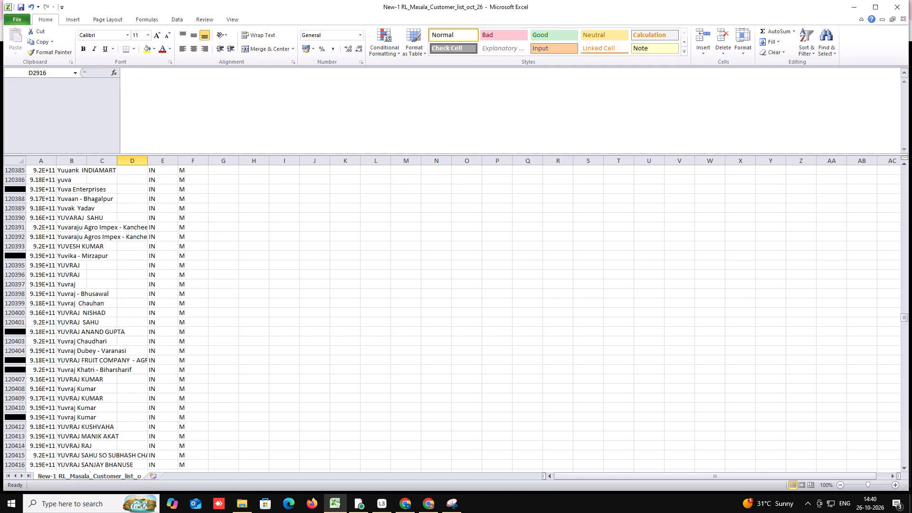
scroll(134, 250, down, 17)
scroll(98, 266, down, 20)
scroll(98, 266, down, 5)
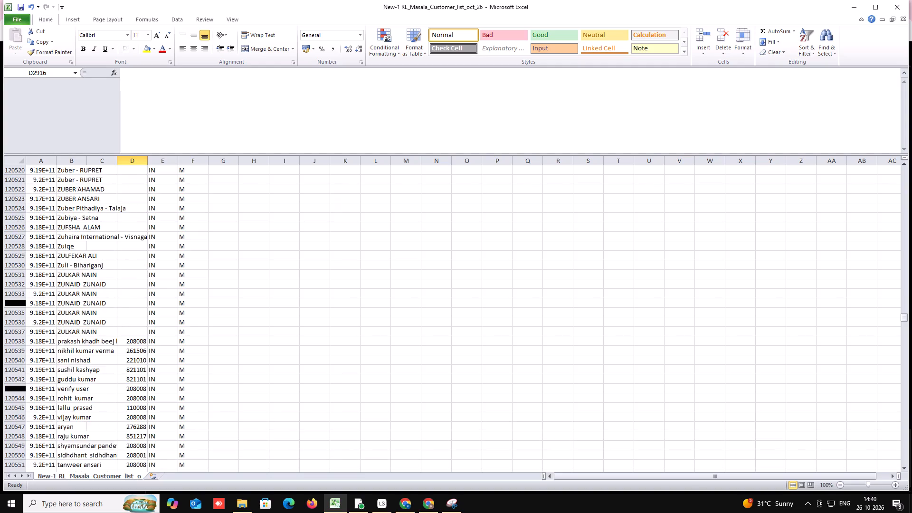
scroll(99, 253, down, 20)
scroll(99, 253, down, 20)
scroll(99, 253, down, 3)
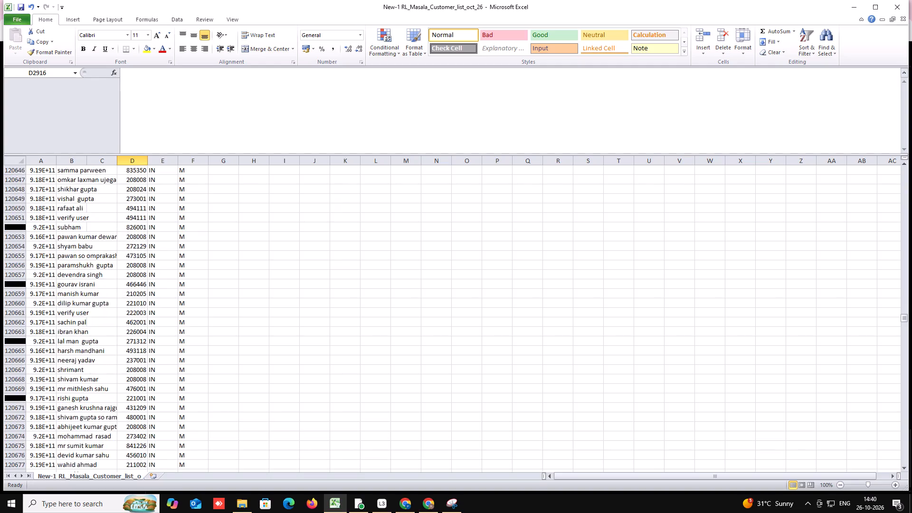
scroll(102, 244, down, 3)
scroll(102, 244, up, 20)
scroll(102, 244, up, 18)
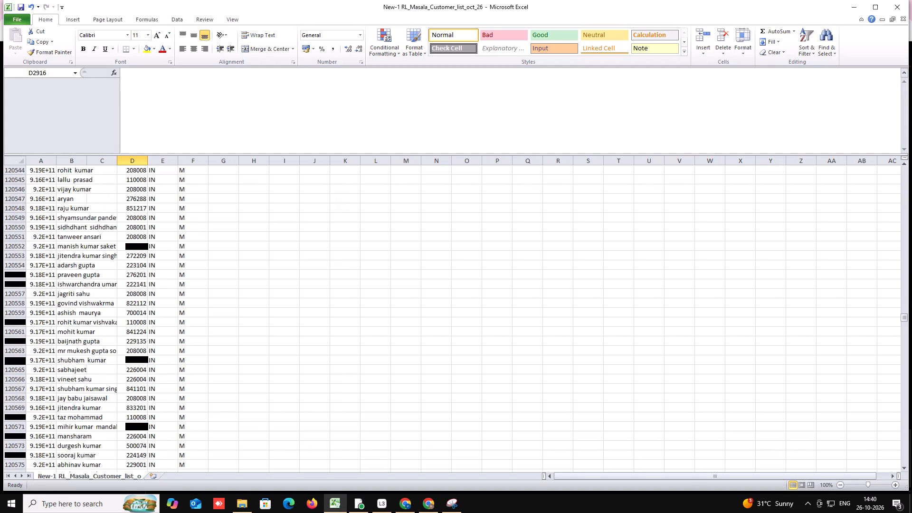
scroll(101, 243, up, 12)
scroll(101, 243, down, 5)
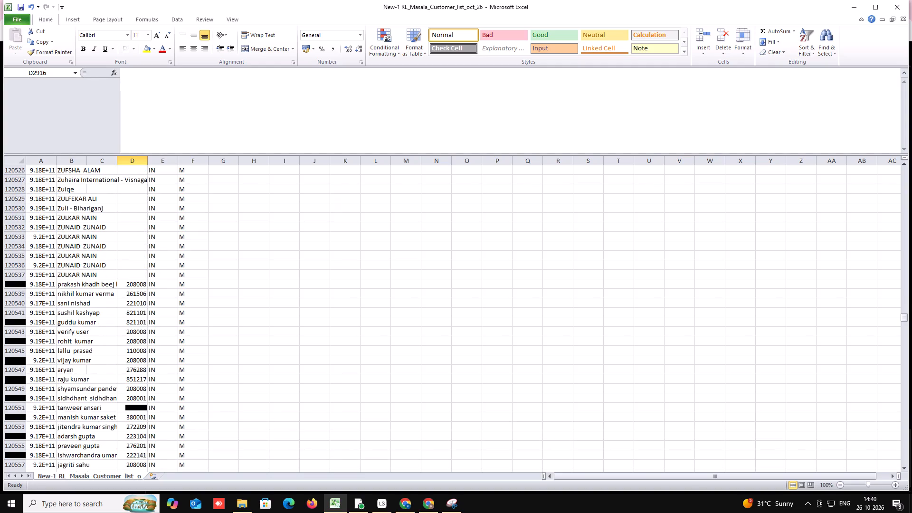
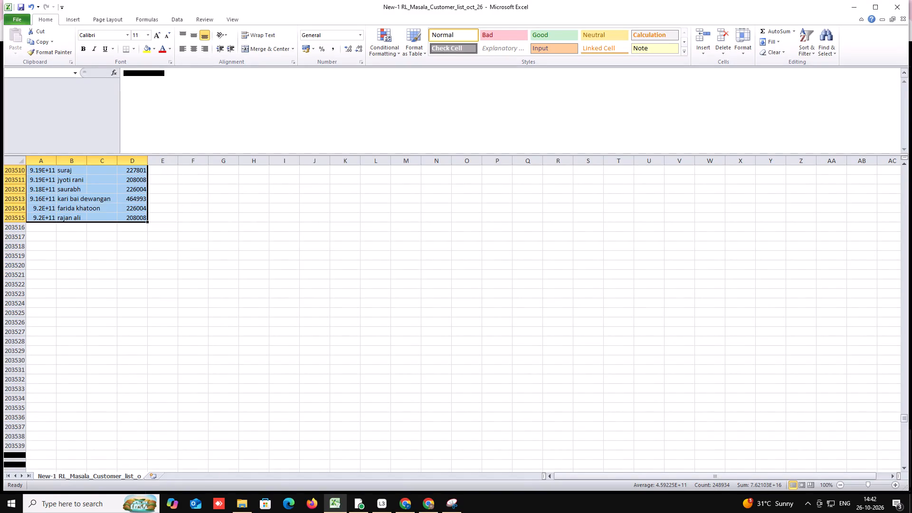
Delete the entire rows of the selected PIN-code block, rows 120538 to 203515, from the New-1 customer list.
right_click(129, 195)
click(158, 268)
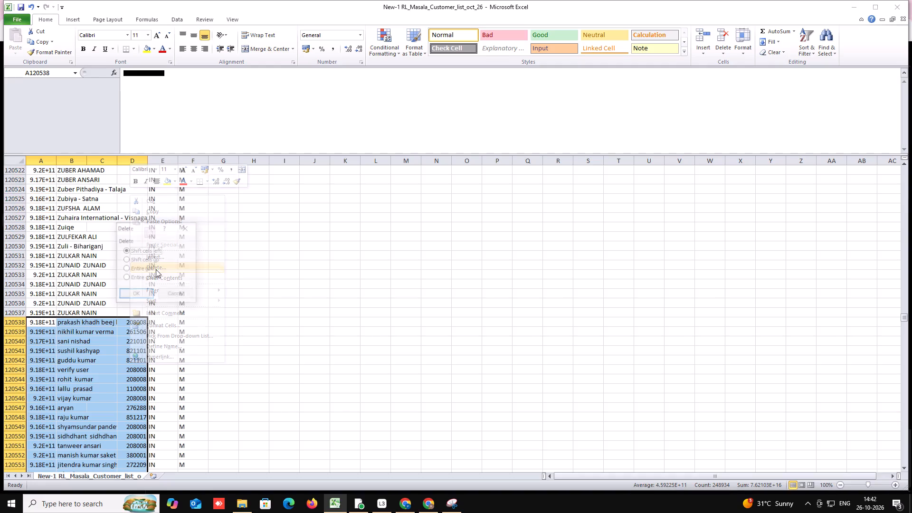
click(142, 270)
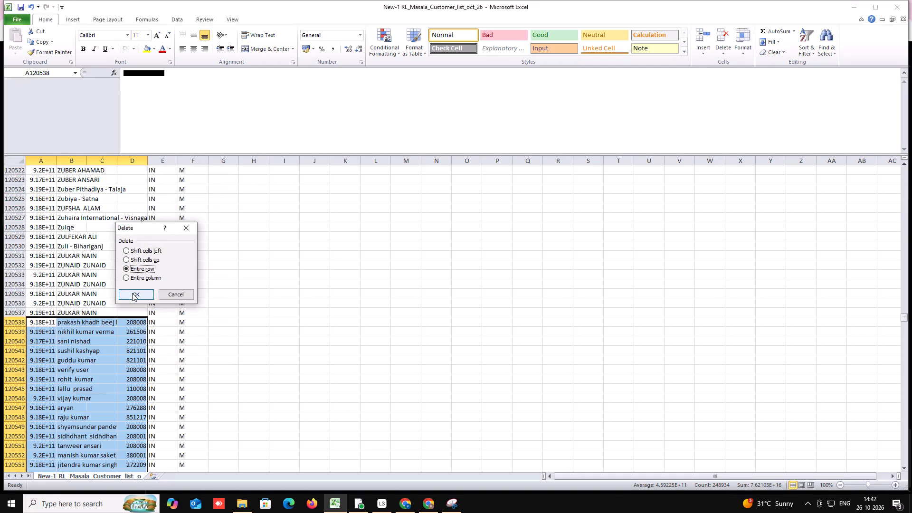
click(132, 293)
Check the end and the first rows of the remaining customer list, including the phone cells near the top.
scroll(333, 303, up, 5)
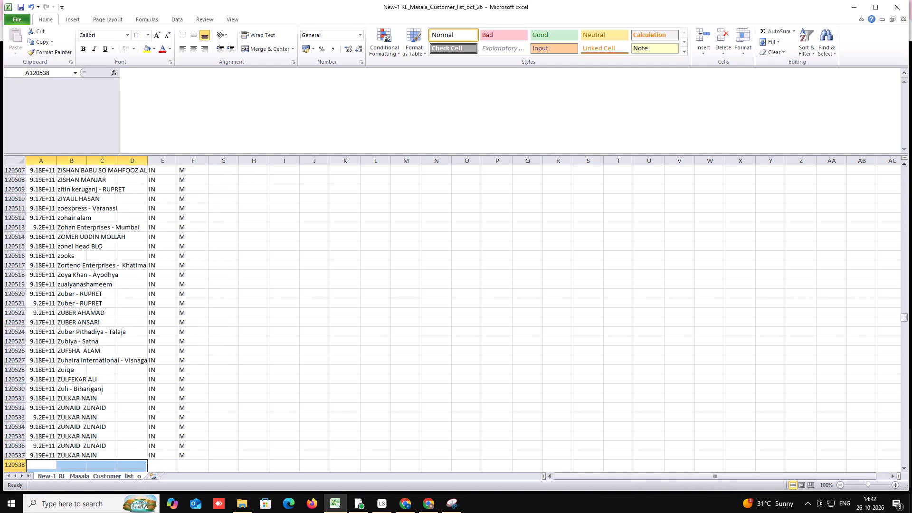
scroll(669, 349, down, 5)
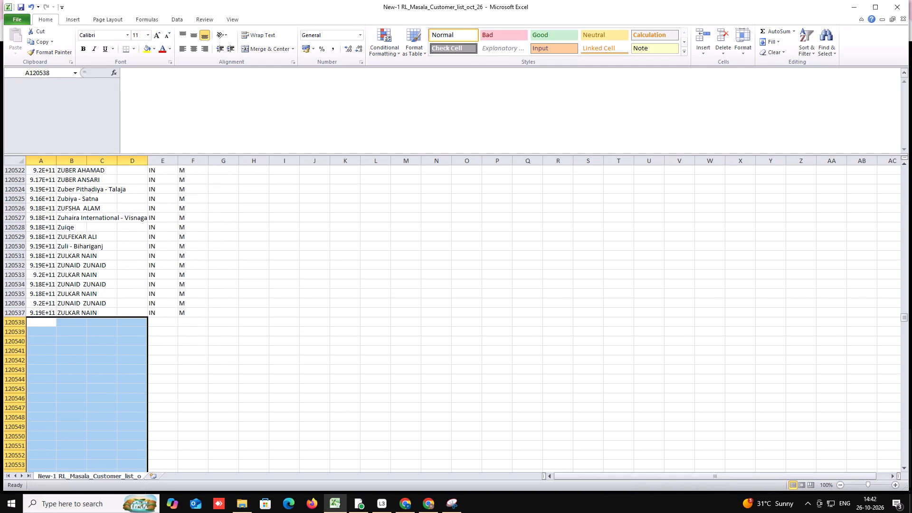
scroll(862, 320, up, 4)
drag(904, 315, 900, 294)
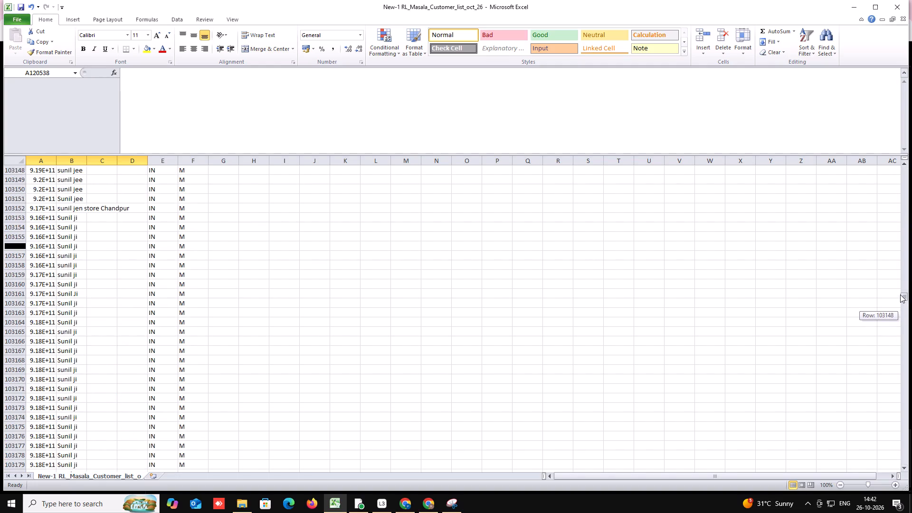
drag(900, 294, 877, 157)
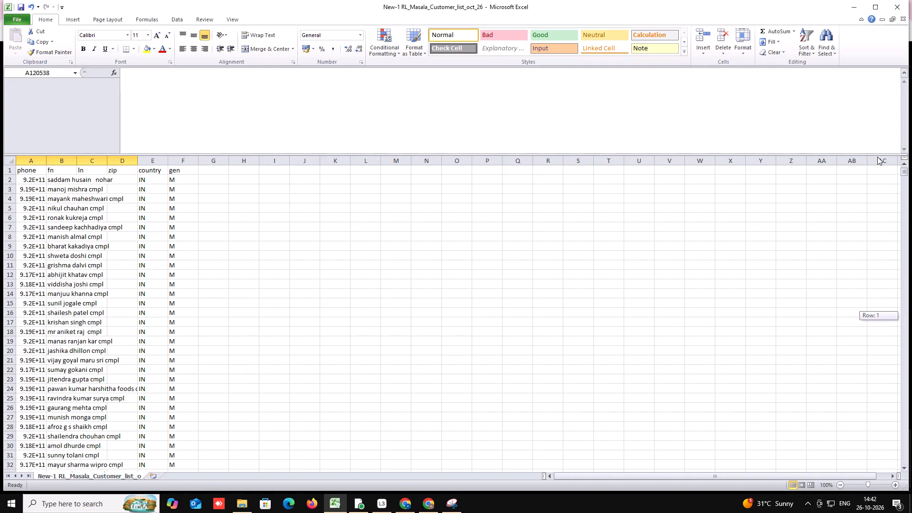
drag(877, 157, 877, 156)
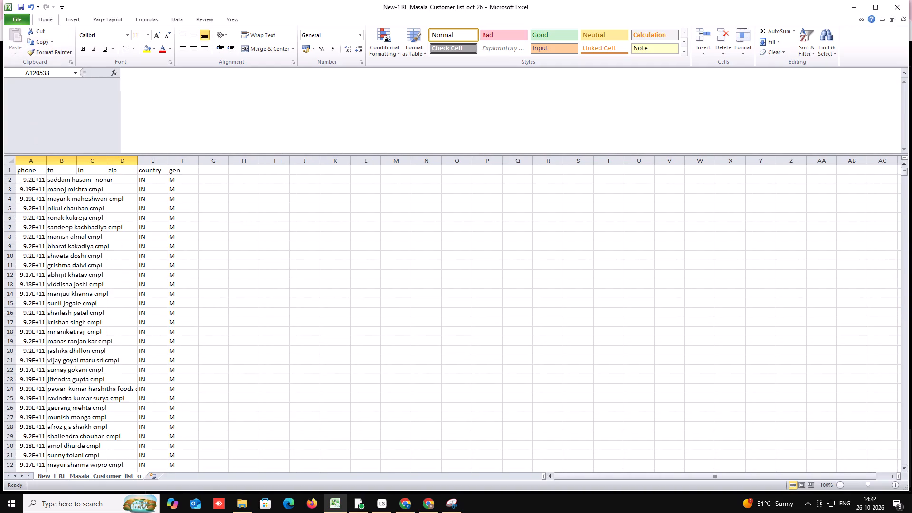
click(29, 214)
click(28, 233)
click(32, 199)
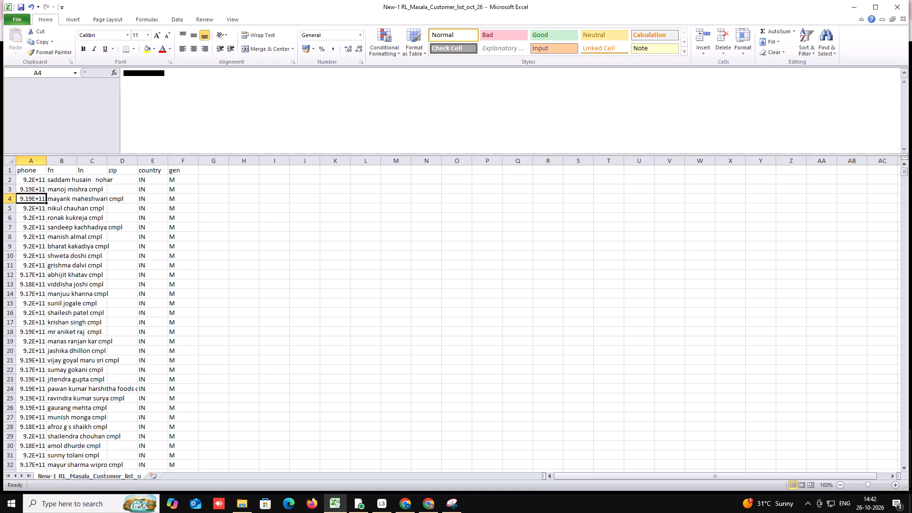
Format the phone column as Number with 0 decimal places and the red negative style without a minus sign, and spot-check several cells.
click(35, 161)
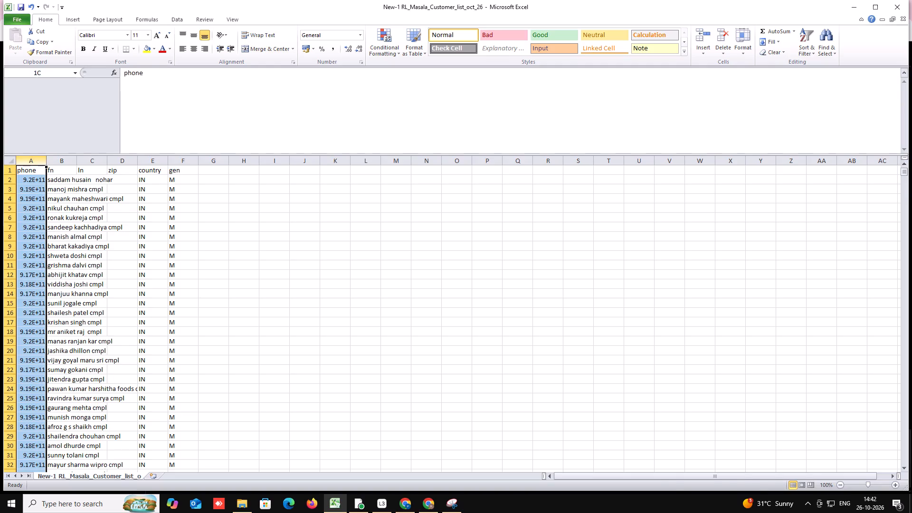
click(361, 33)
click(326, 275)
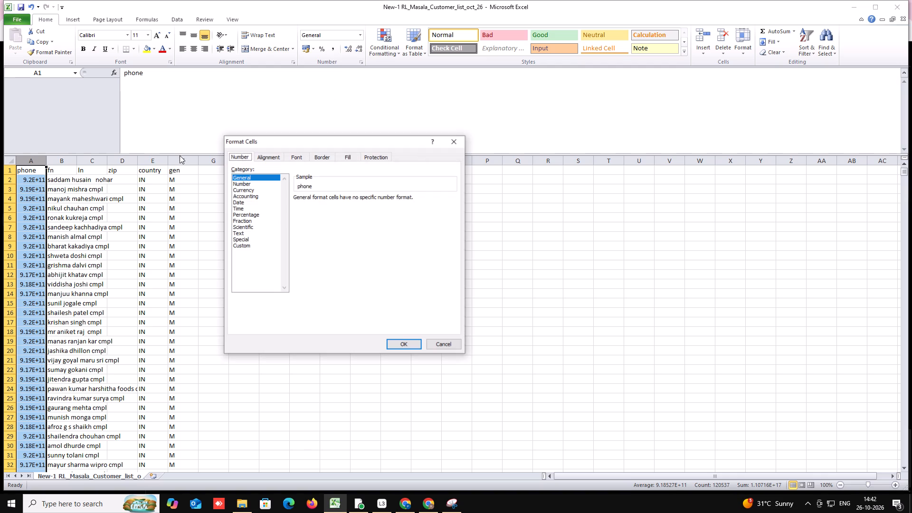
click(254, 182)
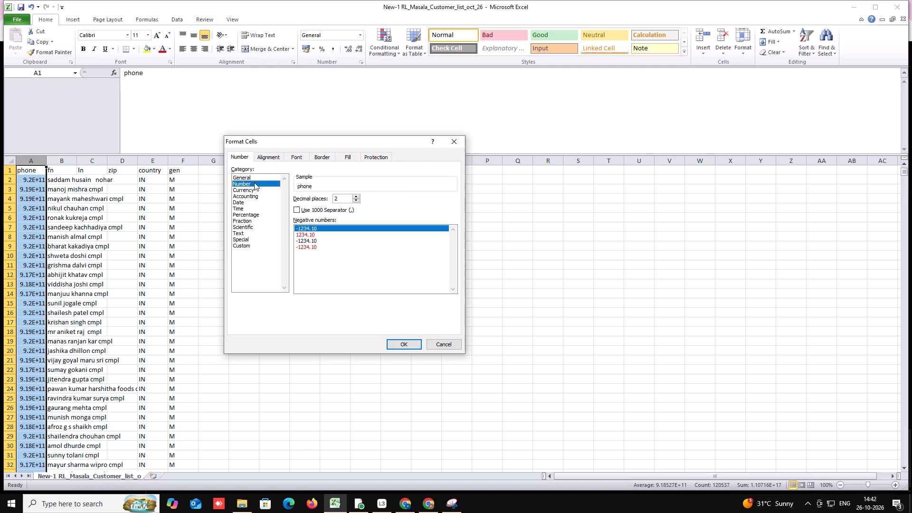
click(316, 234)
click(338, 198)
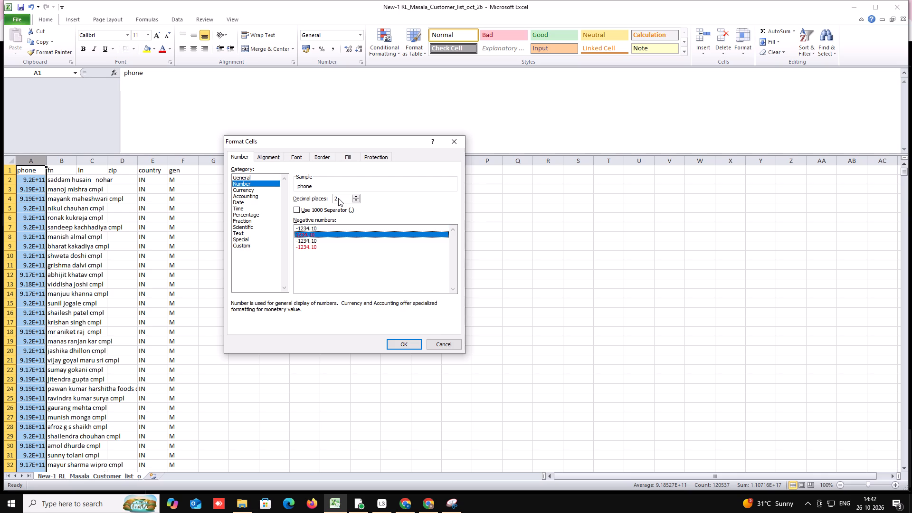
key(BackSpace)
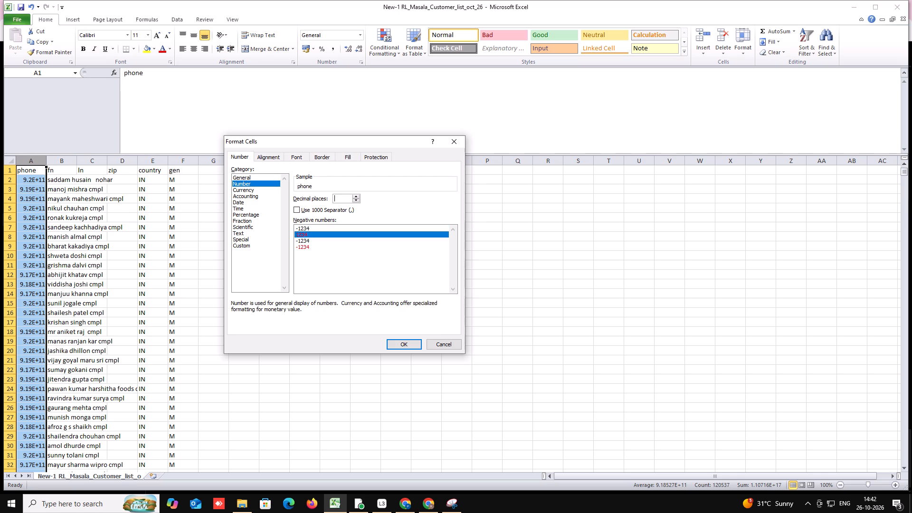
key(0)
click(402, 346)
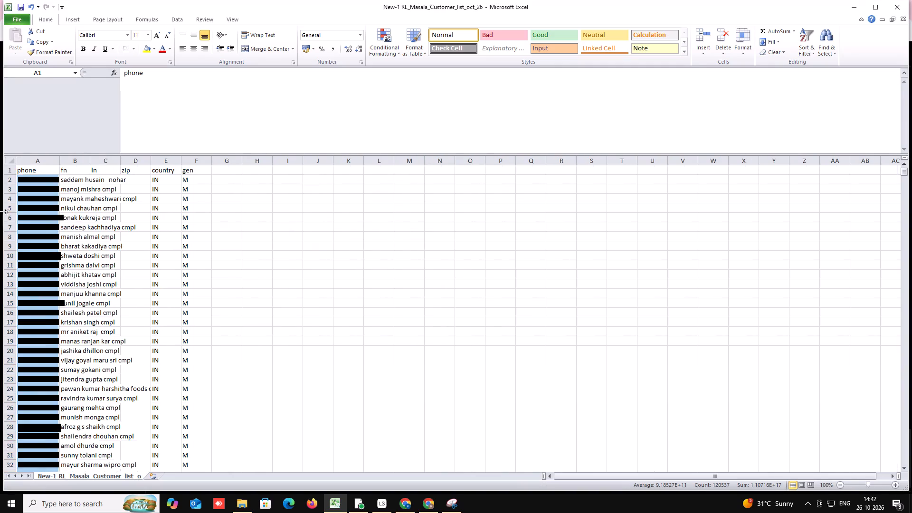
click(42, 207)
click(41, 251)
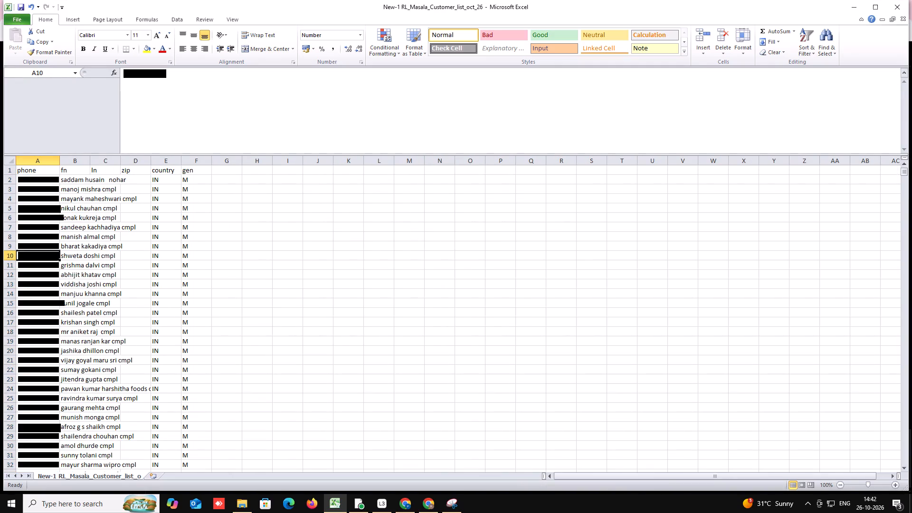
click(43, 284)
click(41, 245)
click(37, 331)
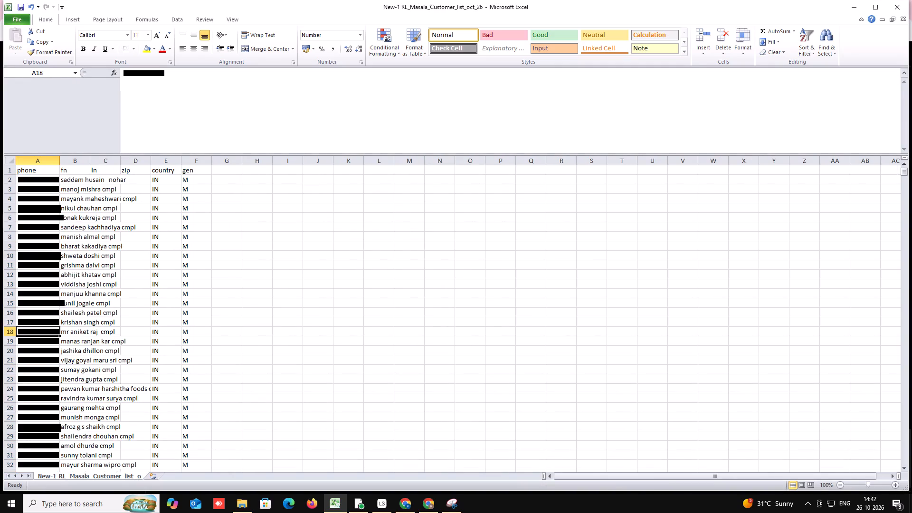
click(34, 204)
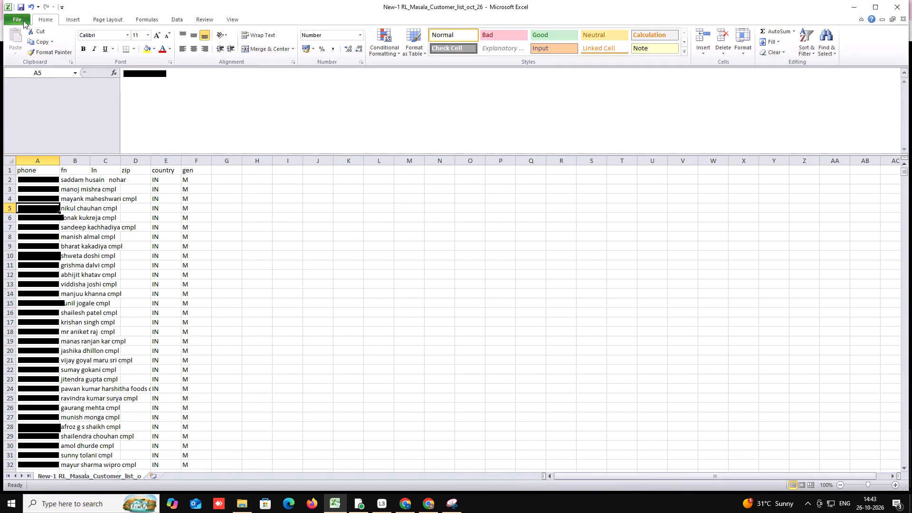
Save the New-1 customer list, keeping it in CSV (Comma delimited) format.
click(18, 19)
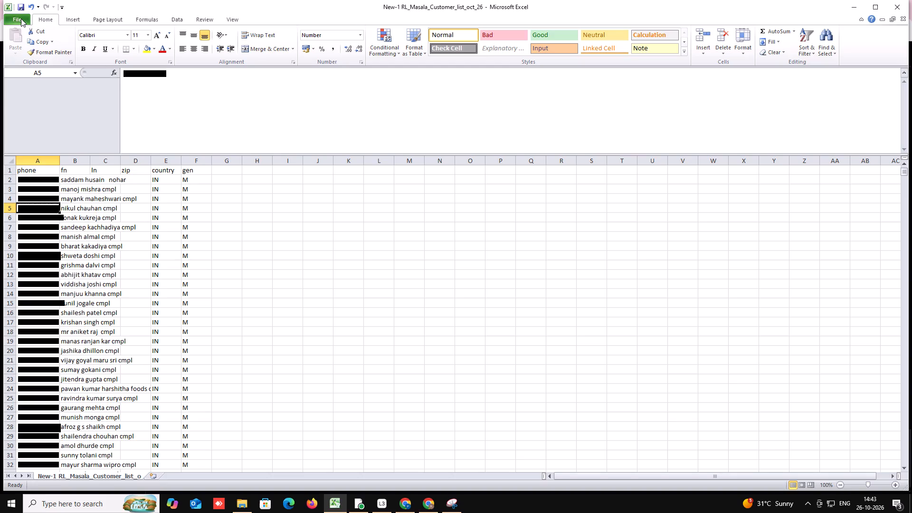
click(21, 19)
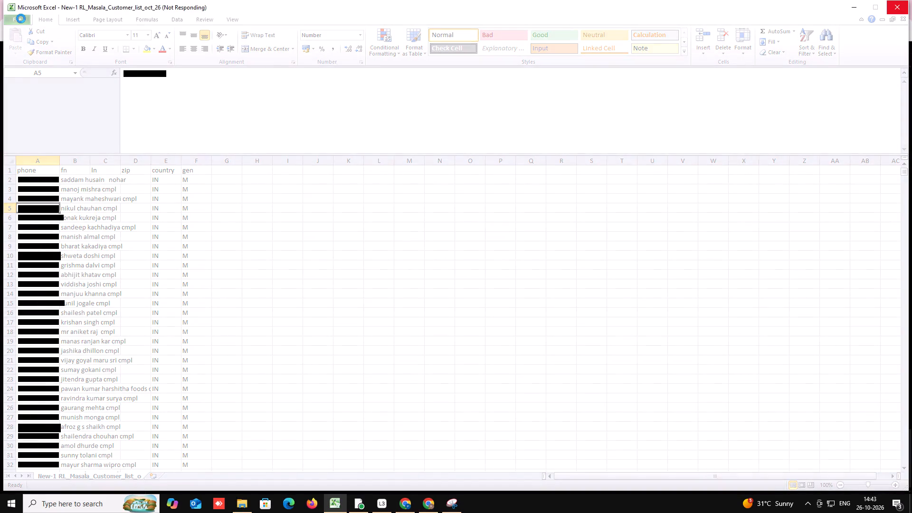
click(21, 19)
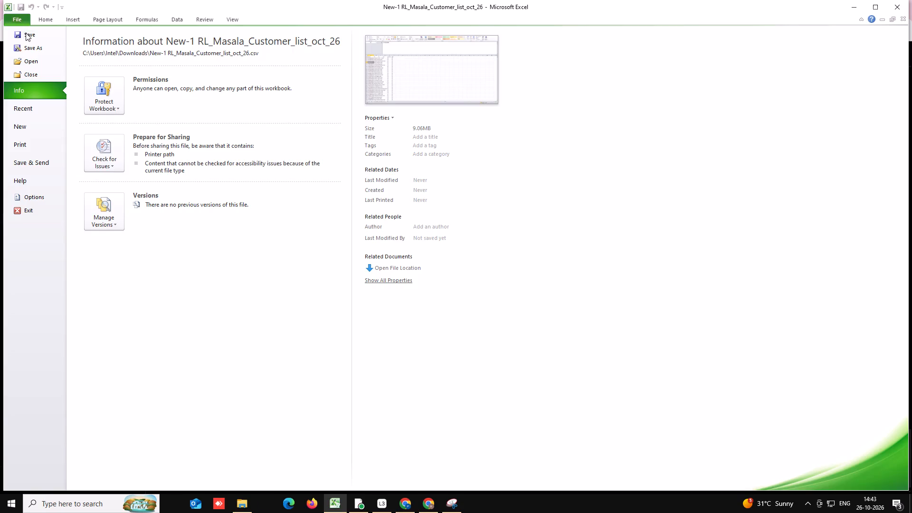
click(26, 33)
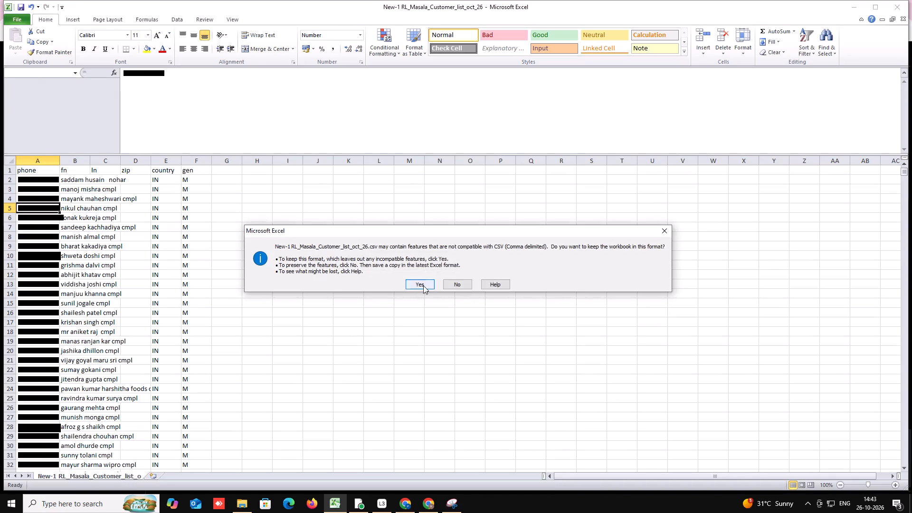
click(423, 285)
click(288, 265)
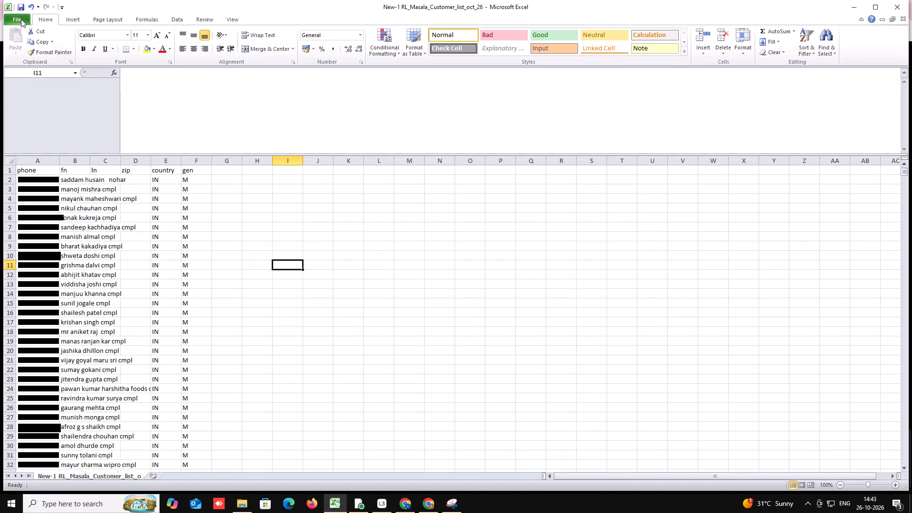
click(19, 20)
click(25, 34)
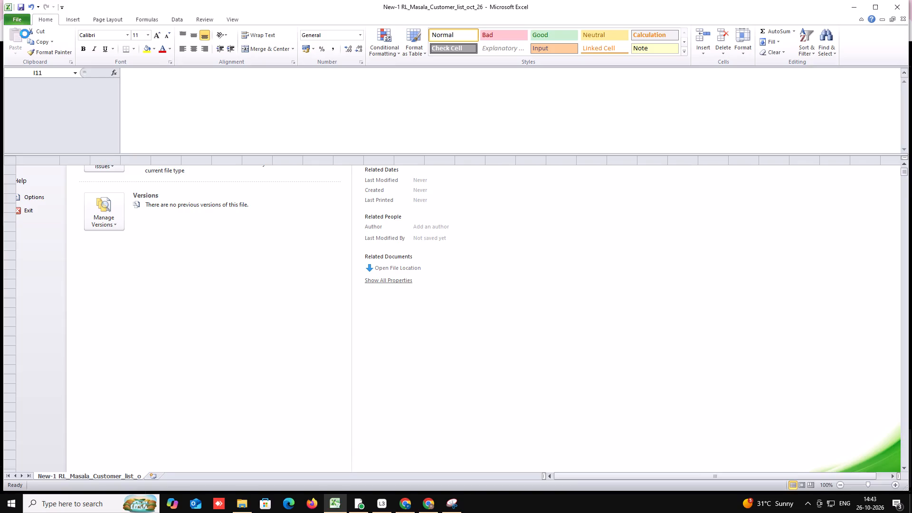
click(281, 211)
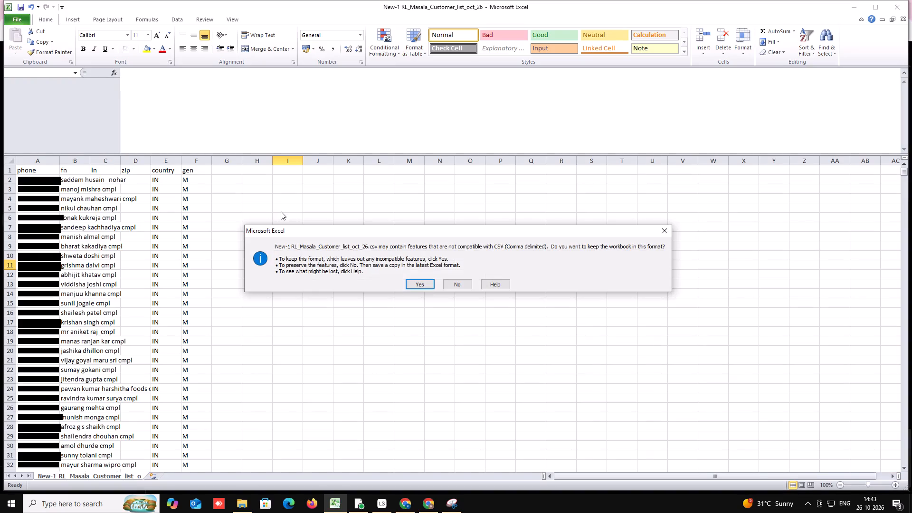
click(410, 284)
Spot-check the values of various cells in the phone column, from the header down to about row 21.
click(39, 186)
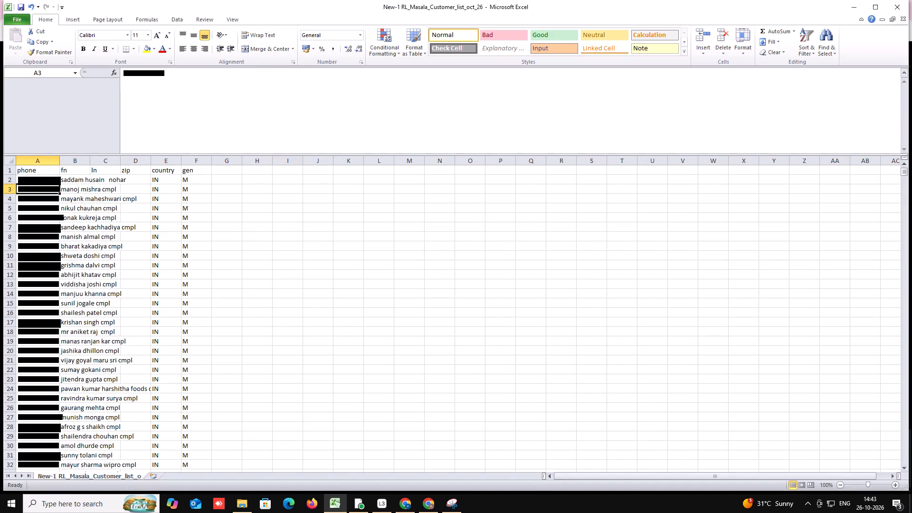
click(39, 215)
click(34, 250)
click(40, 291)
click(38, 328)
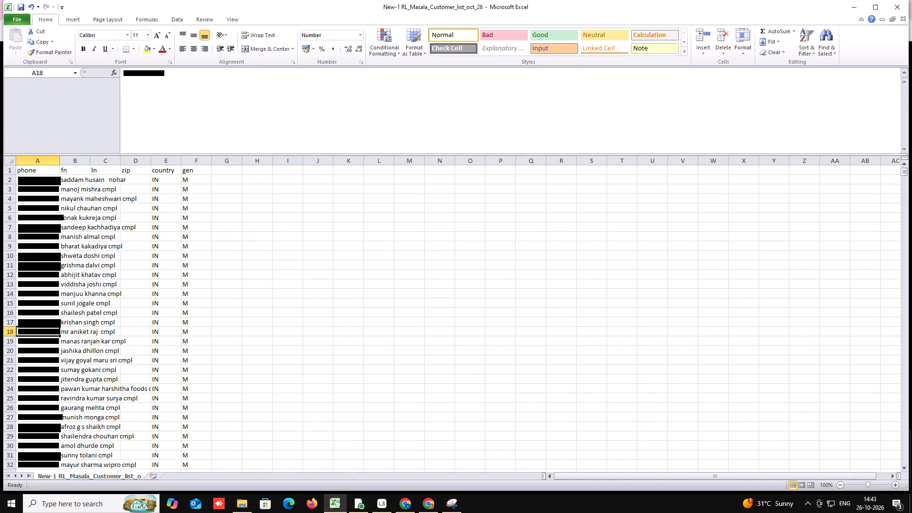
click(38, 365)
click(35, 274)
click(35, 248)
click(38, 169)
click(36, 203)
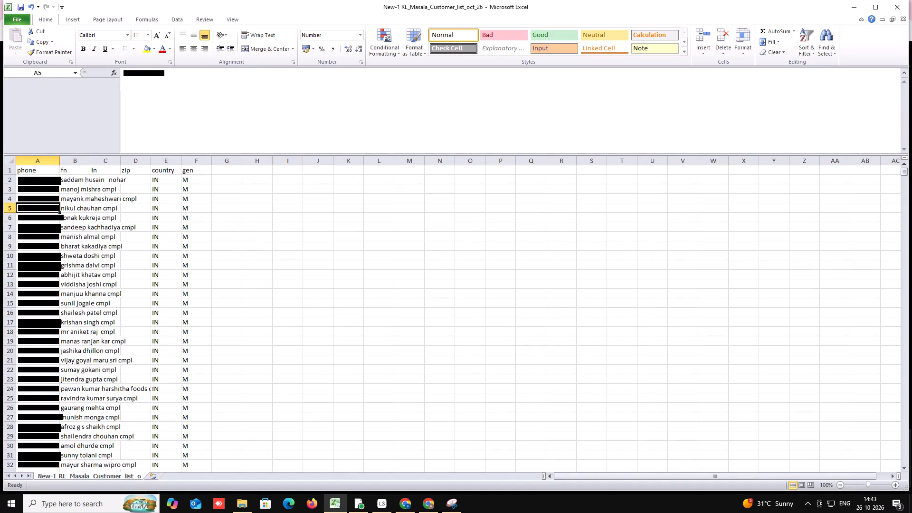
click(34, 249)
click(41, 294)
click(38, 323)
click(40, 352)
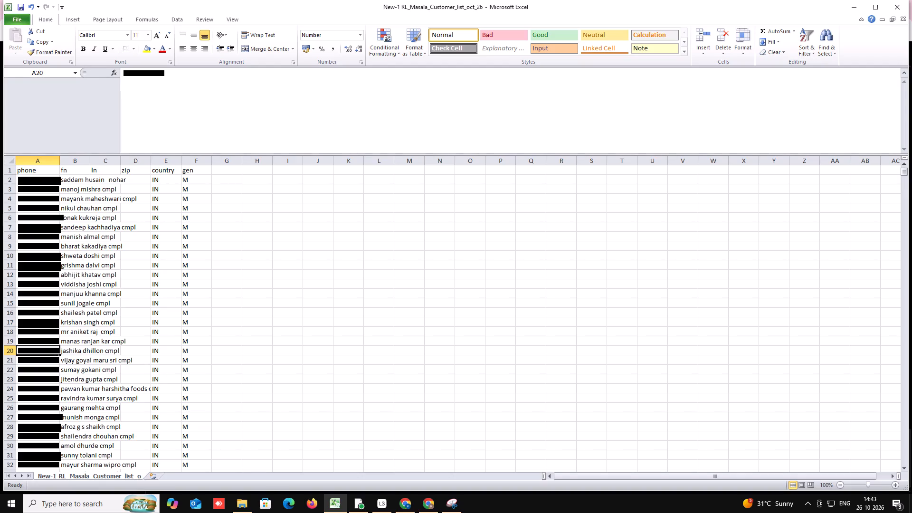
Close the New-1 customer list workbook.
click(902, 9)
click(457, 265)
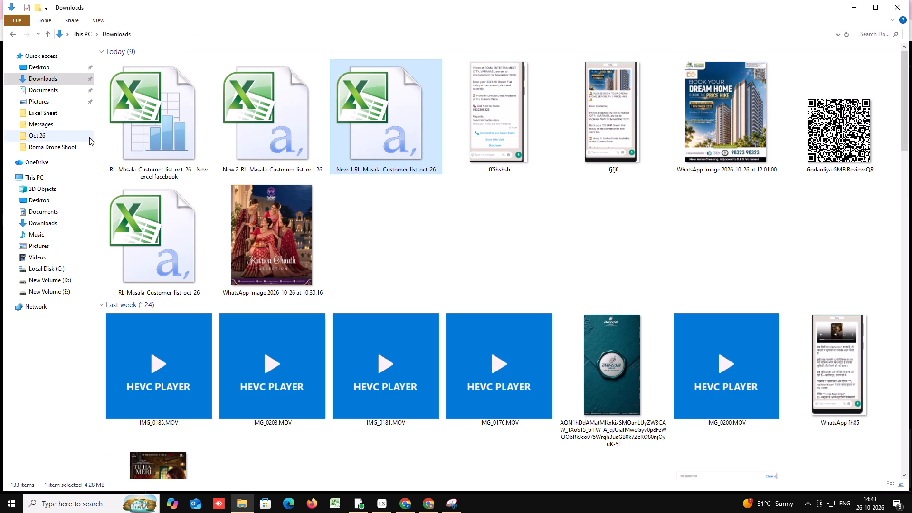
Reopen the New-1 customer list from the Downloads folder, inspect a few phone cells, and close it again.
click(52, 78)
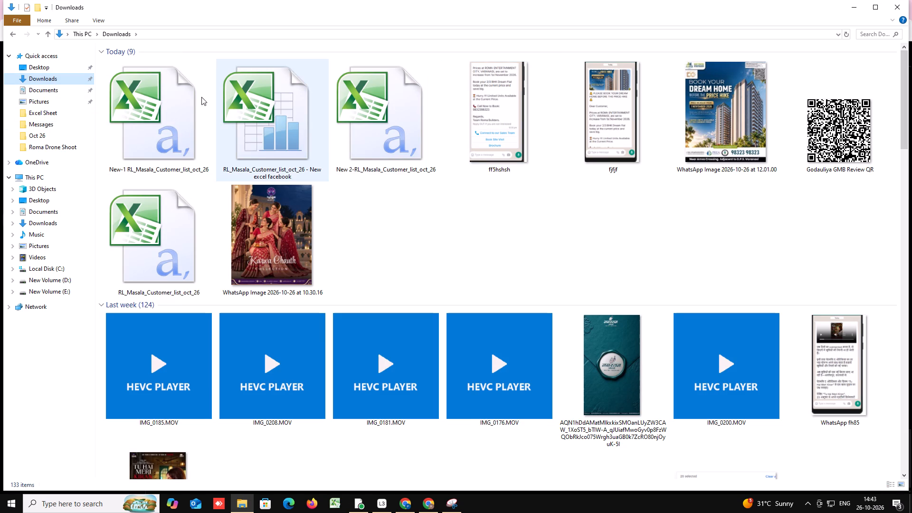
double_click(159, 121)
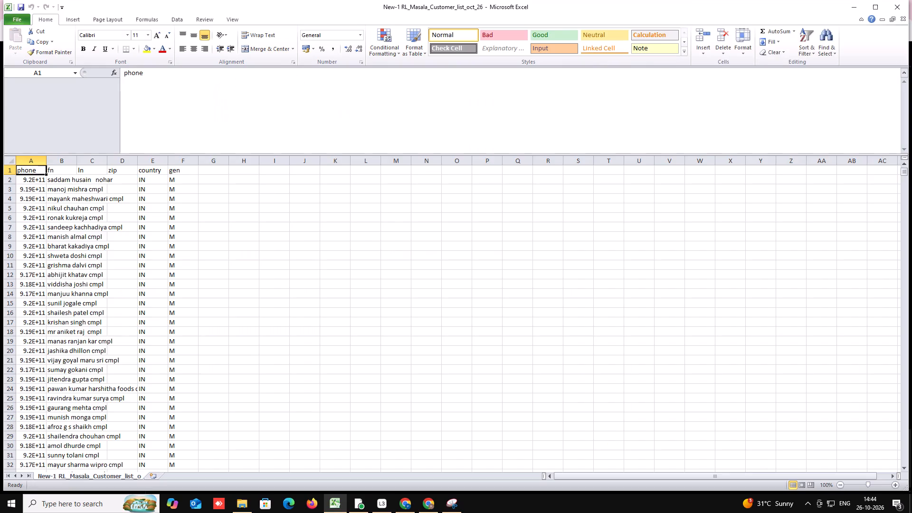
click(30, 199)
click(25, 232)
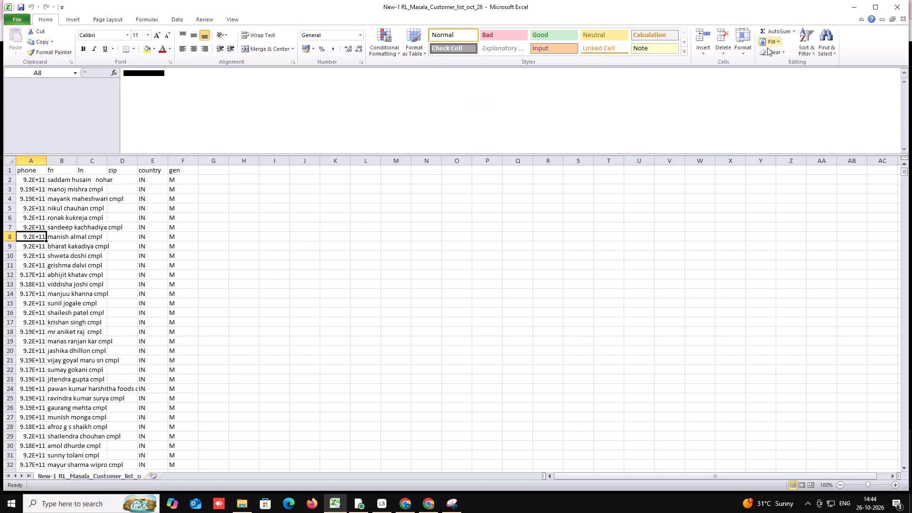
click(903, 5)
Rename the New-1 customer list file in Downloads as New-1 RL_Masala_Customer_list_oct_26_without_ZIP.
right_click(164, 152)
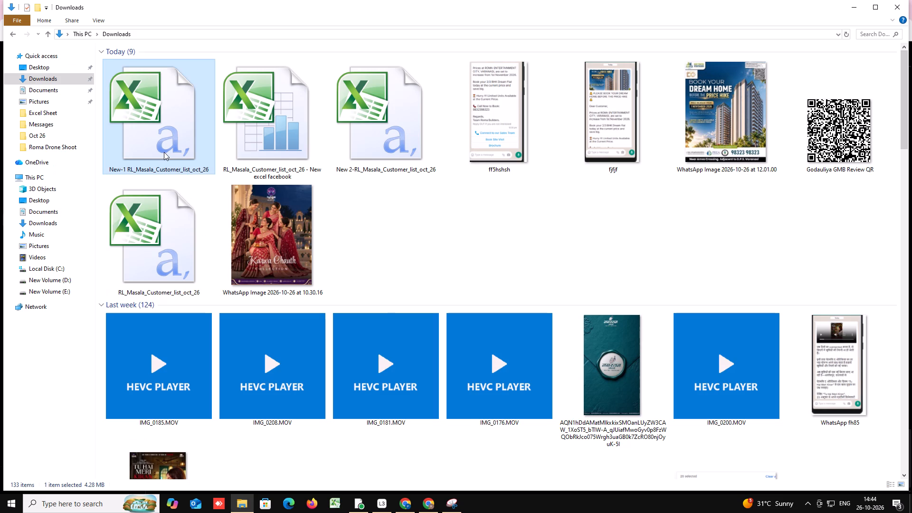
click(208, 380)
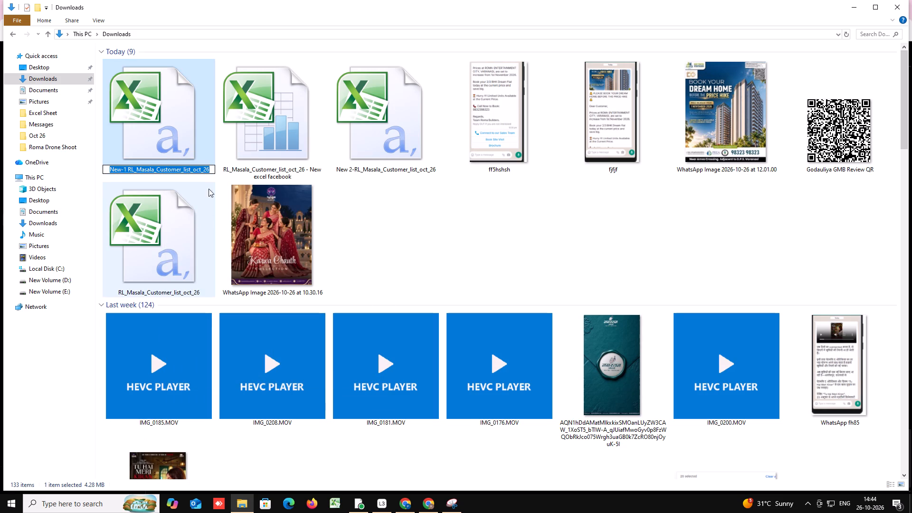
click(210, 169)
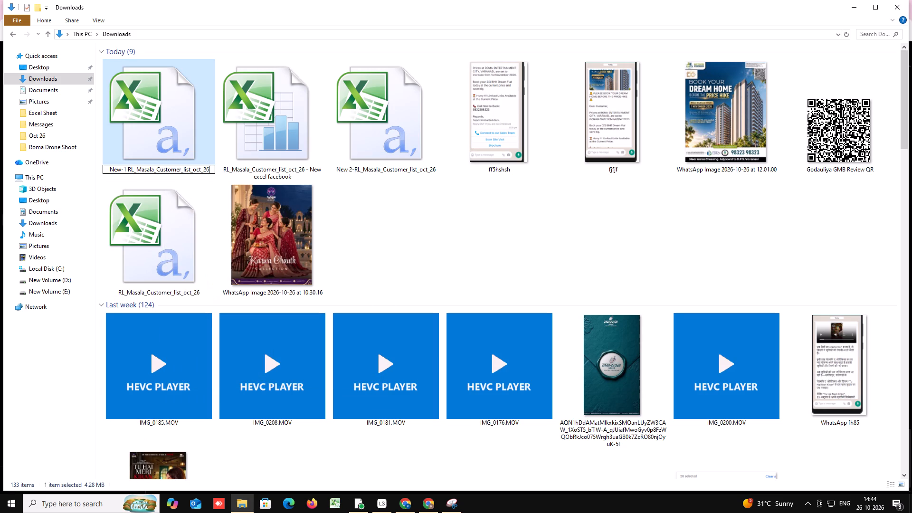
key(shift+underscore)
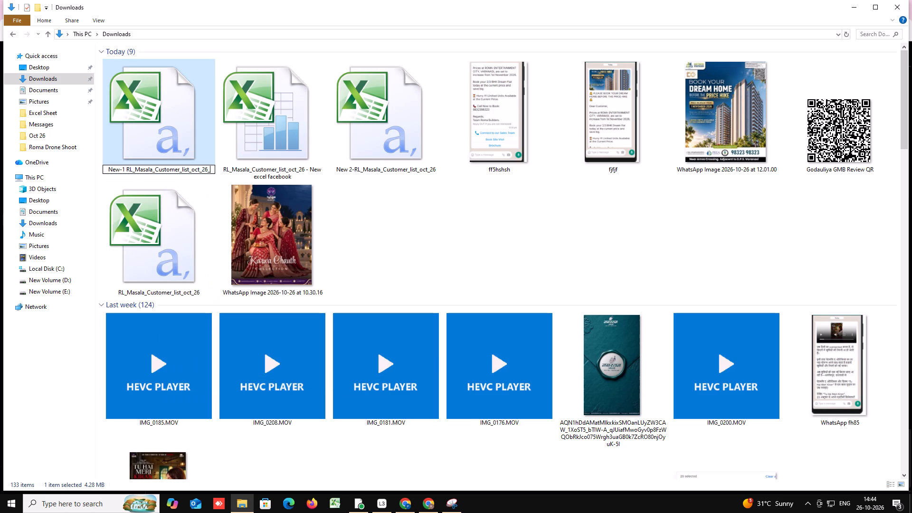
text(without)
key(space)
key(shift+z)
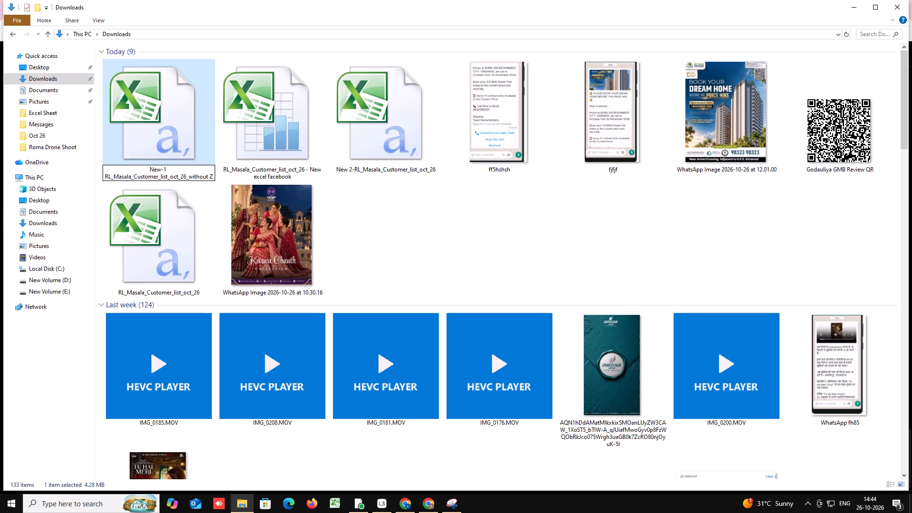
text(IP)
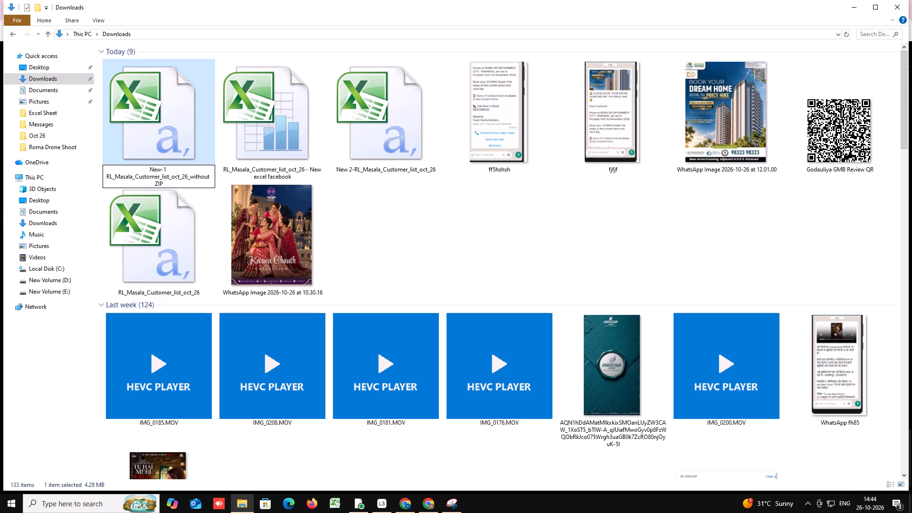
click(211, 176)
click(155, 185)
key(BackSpace)
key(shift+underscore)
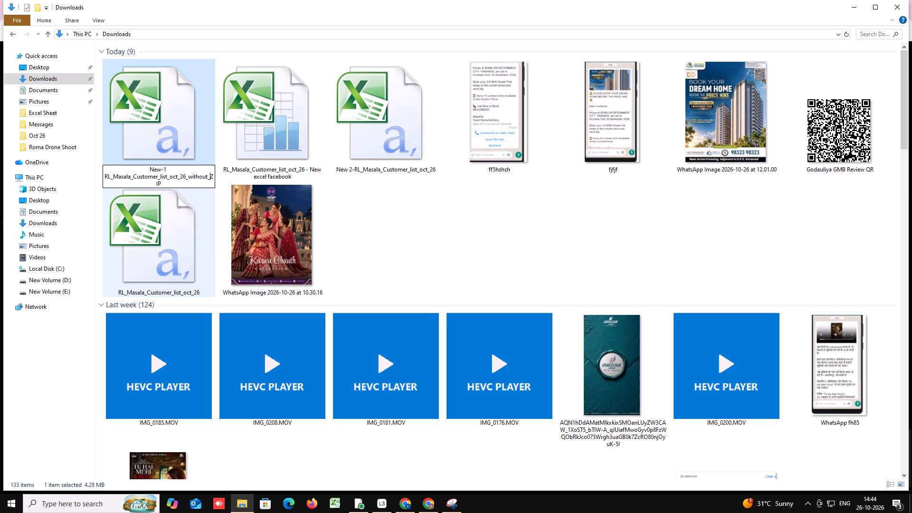
click(437, 227)
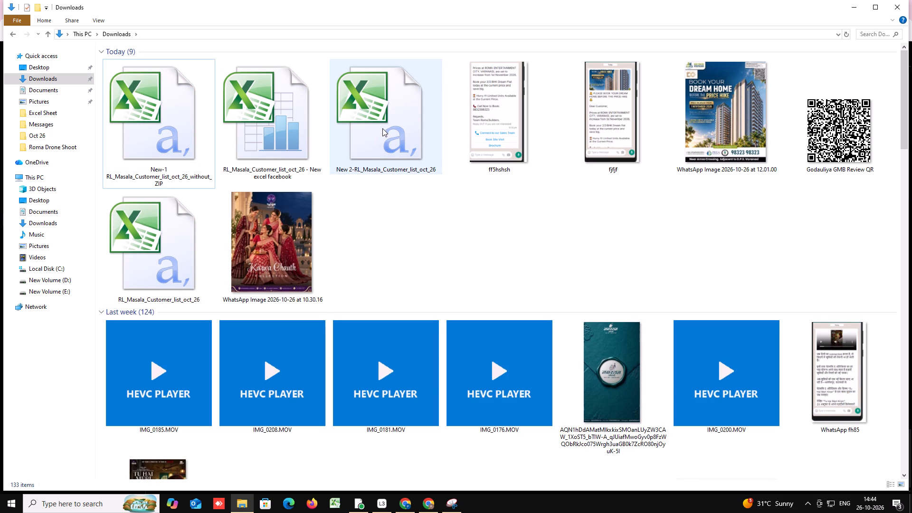
Open the renamed without_ZIP customer list, check its contents, and close it again.
double_click(161, 128)
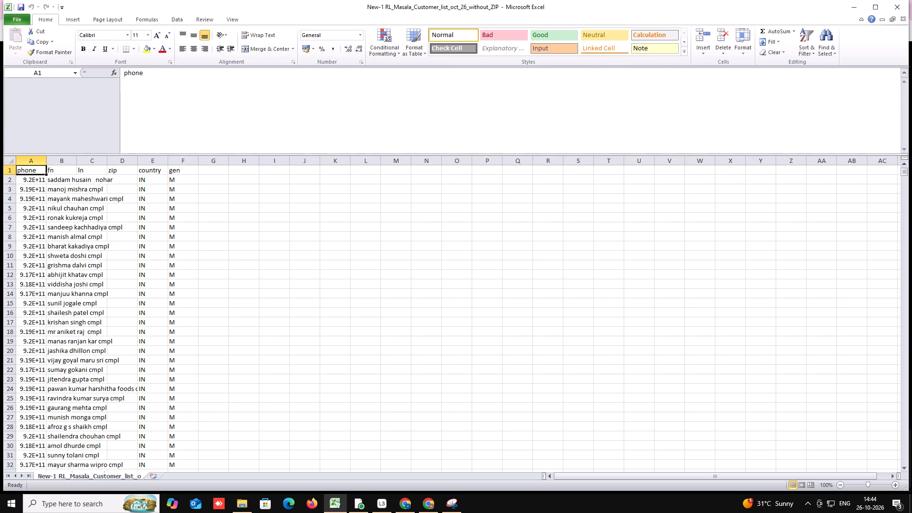
click(232, 244)
click(152, 236)
click(82, 226)
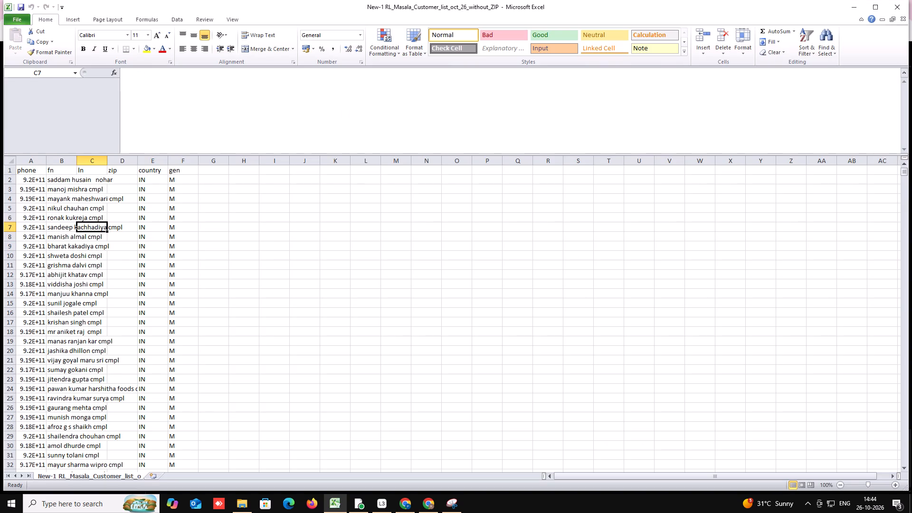
click(900, 3)
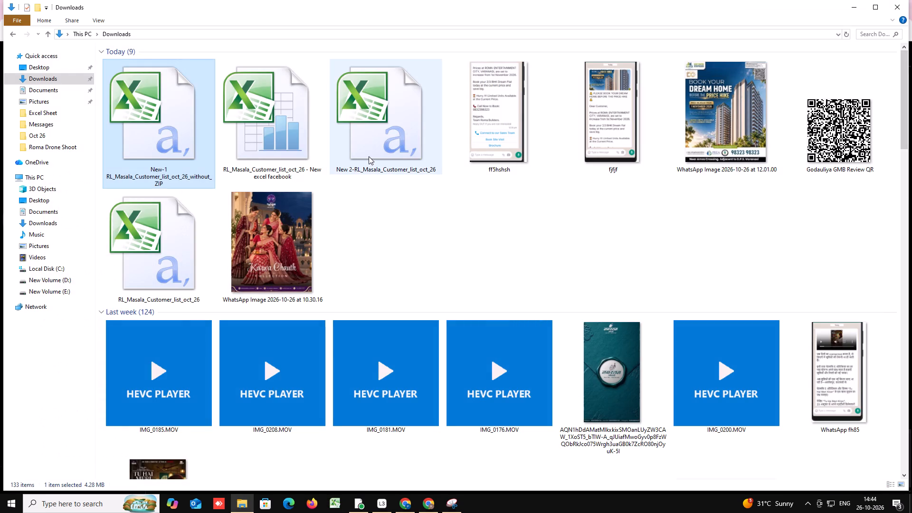
Rename the New 2 customer list file in Downloads as New 2-RL_Masala_Customer_list_oct_26_with_zip.
right_click(373, 151)
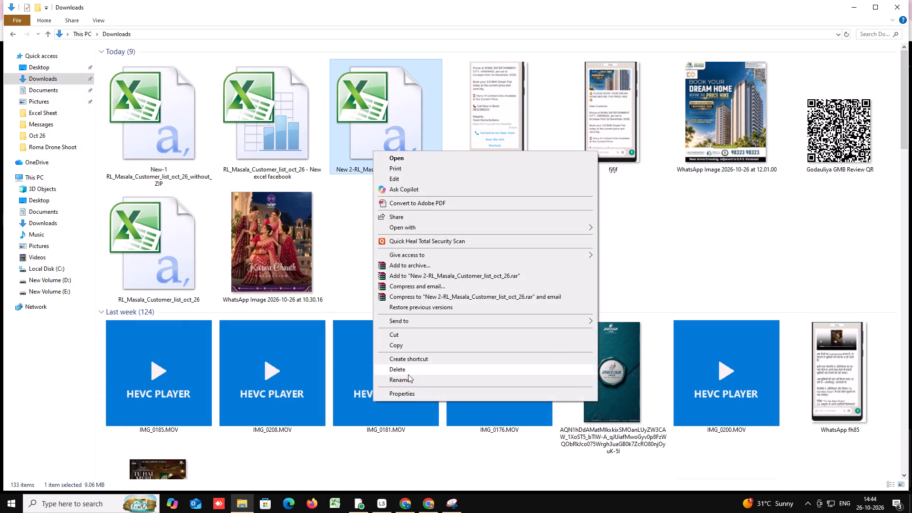
click(406, 378)
click(437, 169)
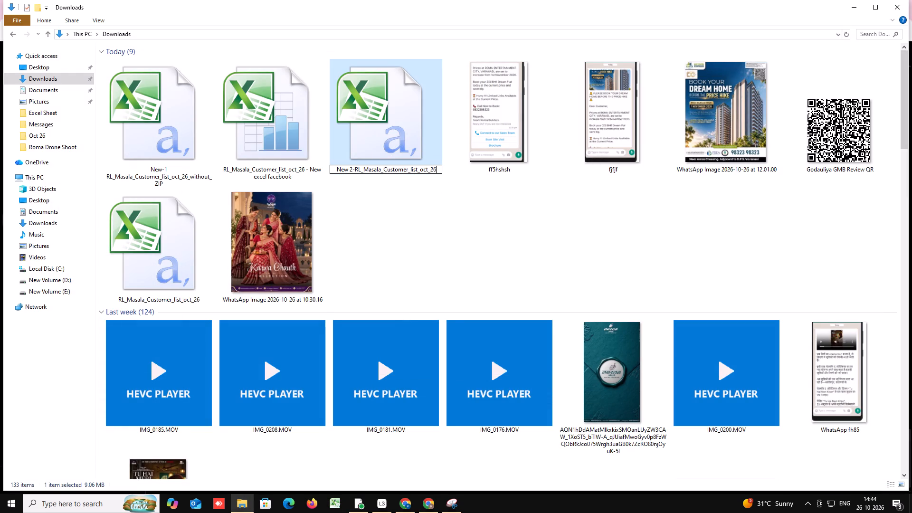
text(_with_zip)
click(462, 232)
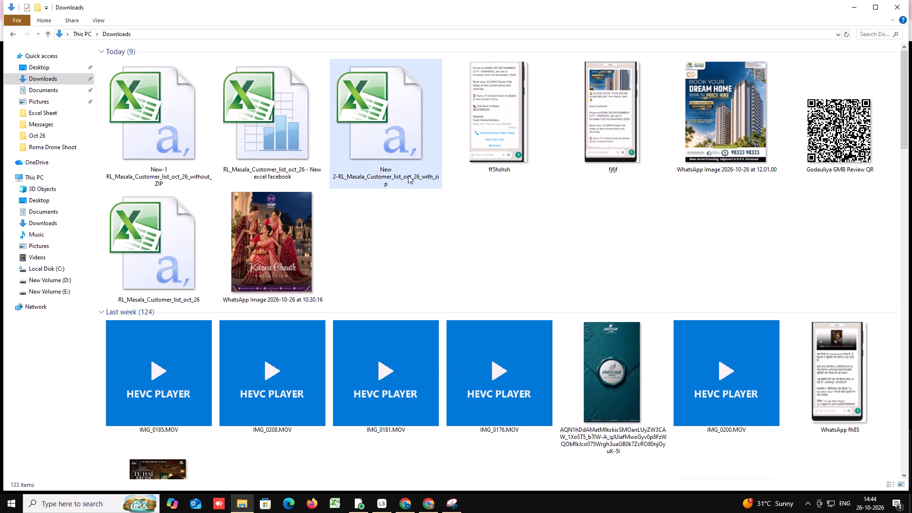
Open the with_zip customer list and delete the entire rows 2 to 2919, the opening block with empty zip cells.
double_click(386, 133)
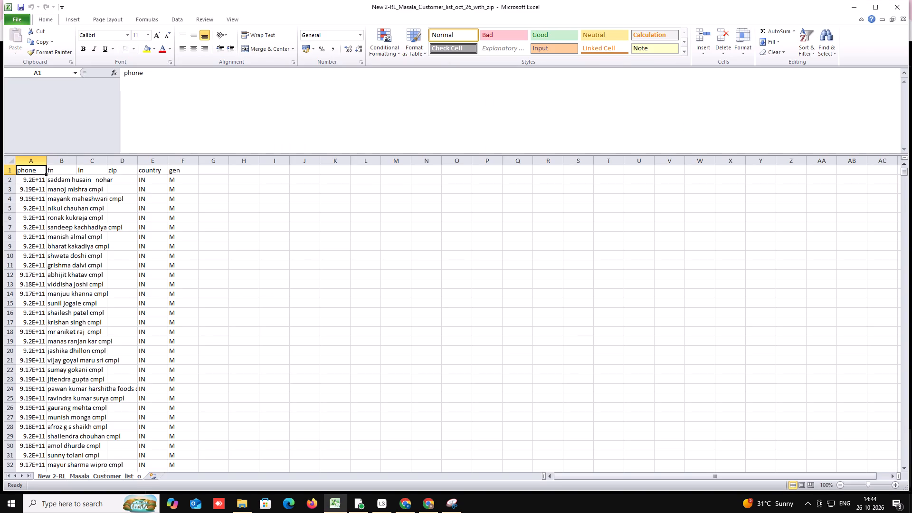
click(144, 278)
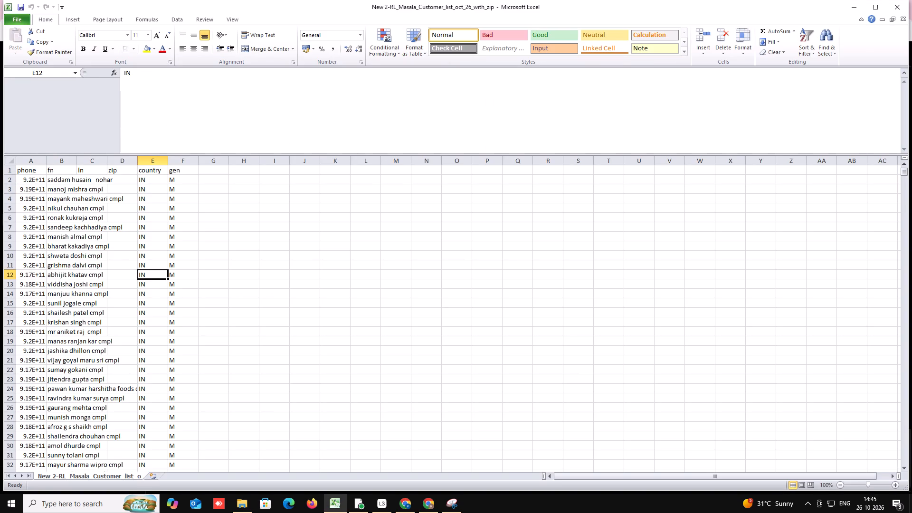
drag(85, 179, 57, 512)
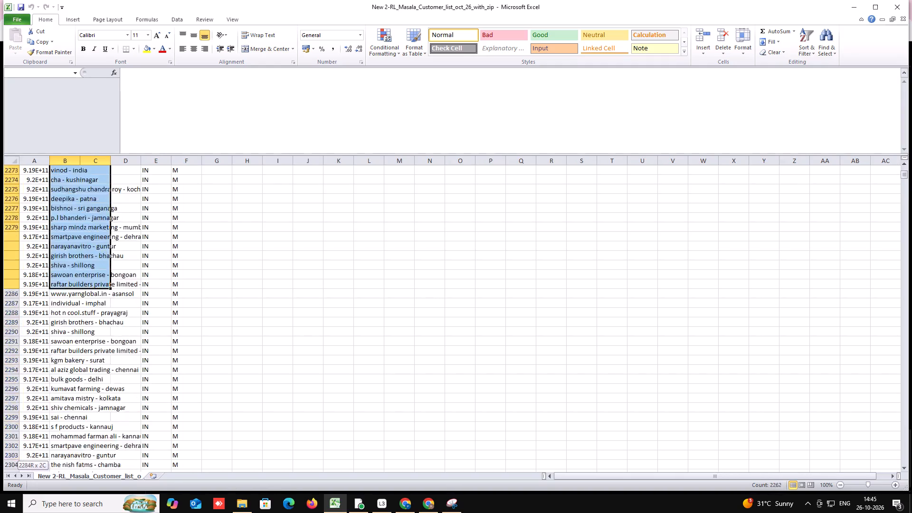
drag(57, 512, 57, 512)
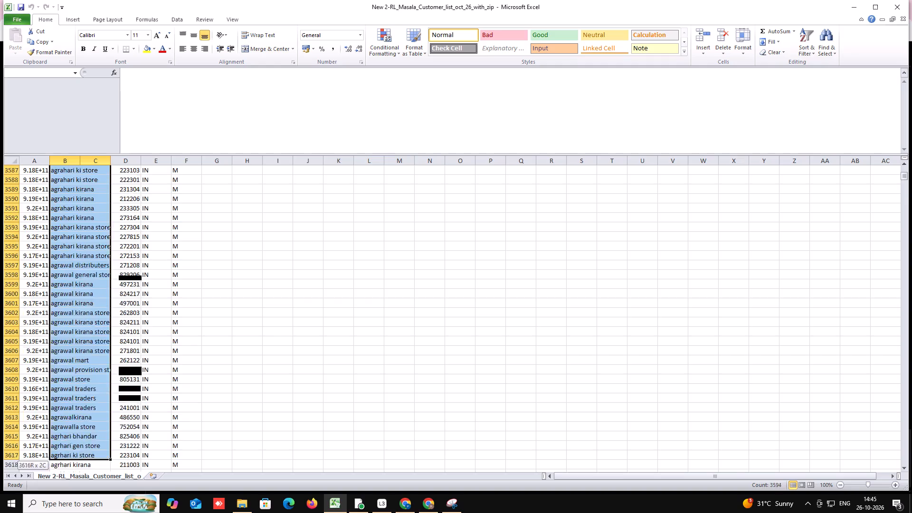
drag(57, 512, 97, 156)
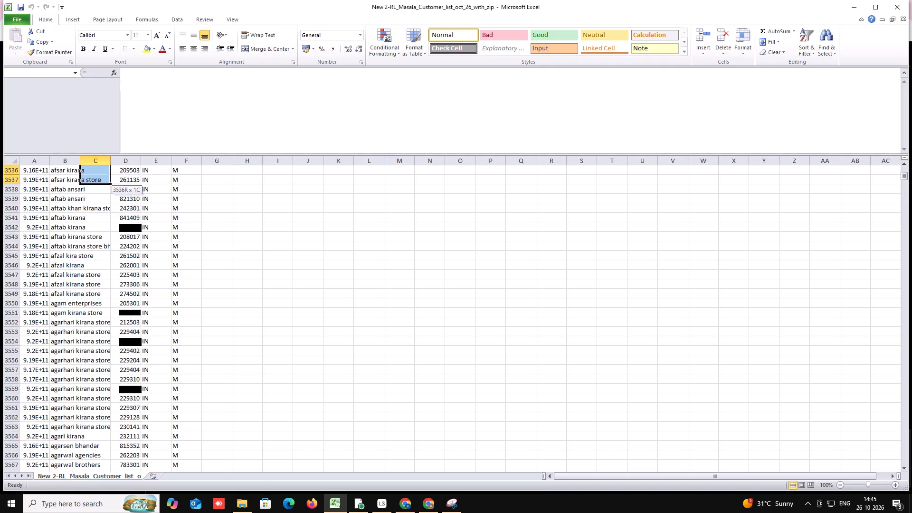
drag(97, 156, 100, 122)
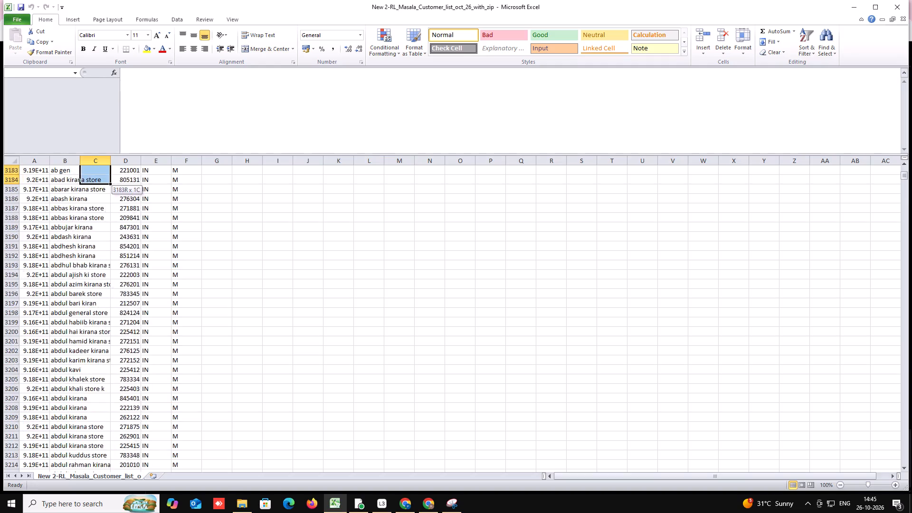
drag(100, 122, 98, 121)
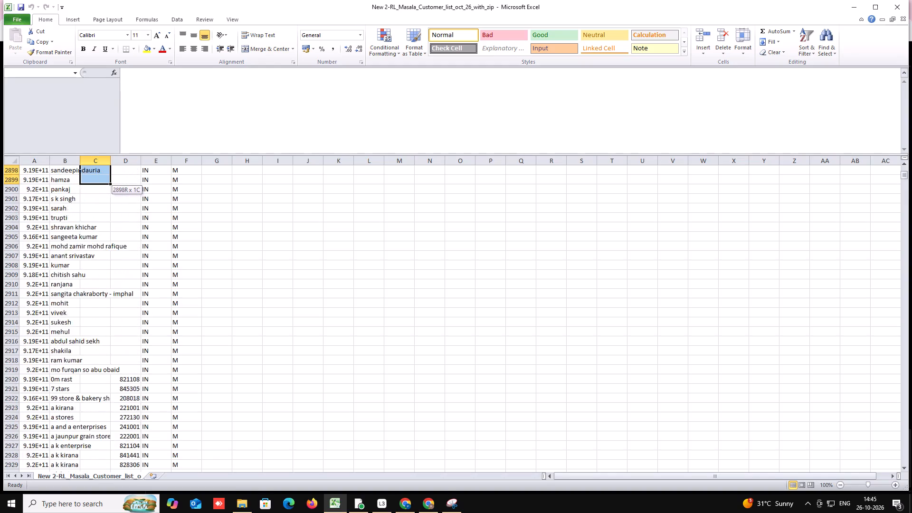
drag(98, 121, 93, 428)
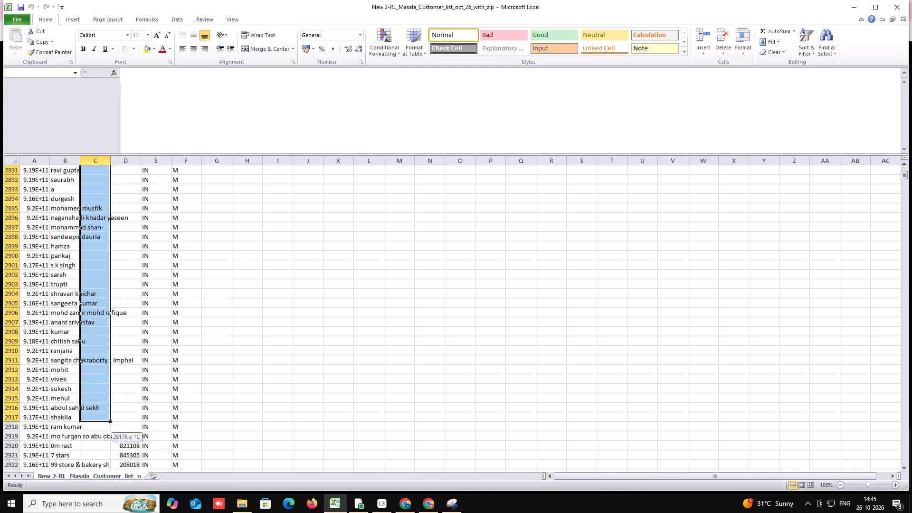
drag(93, 428, 95, 432)
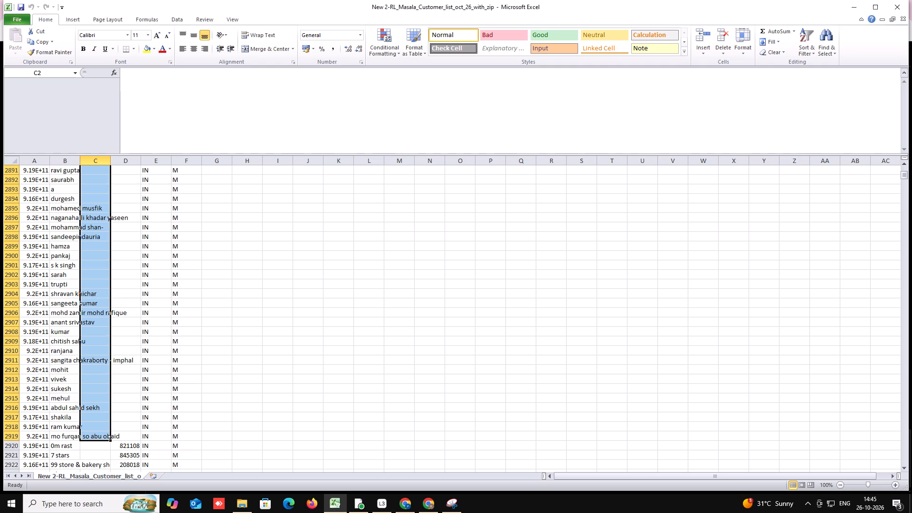
right_click(91, 376)
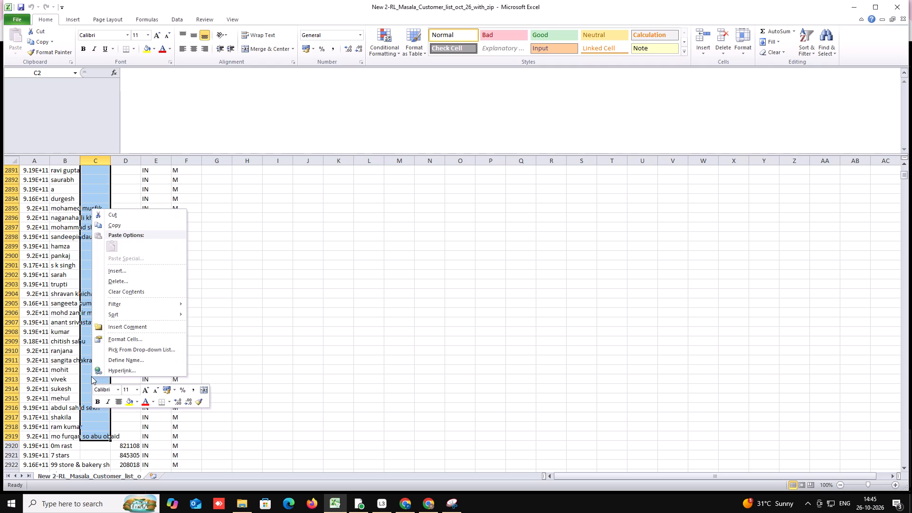
click(103, 282)
click(91, 282)
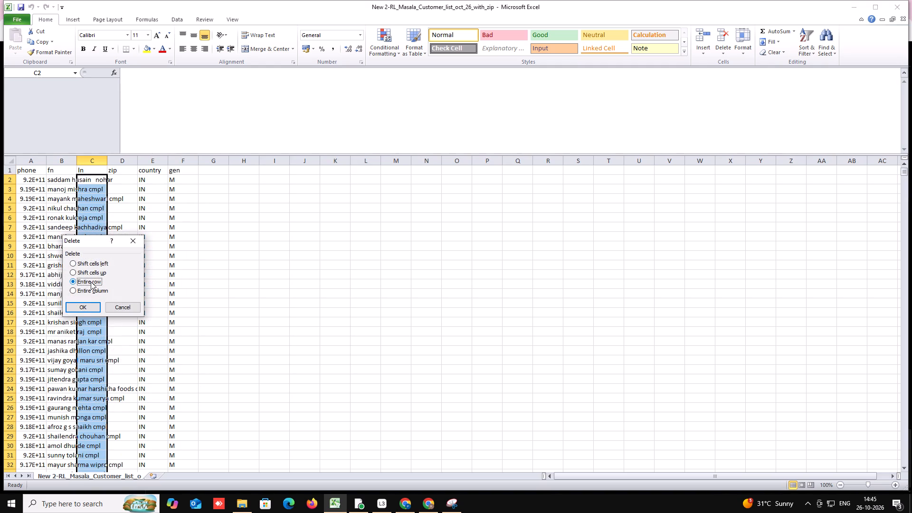
click(80, 309)
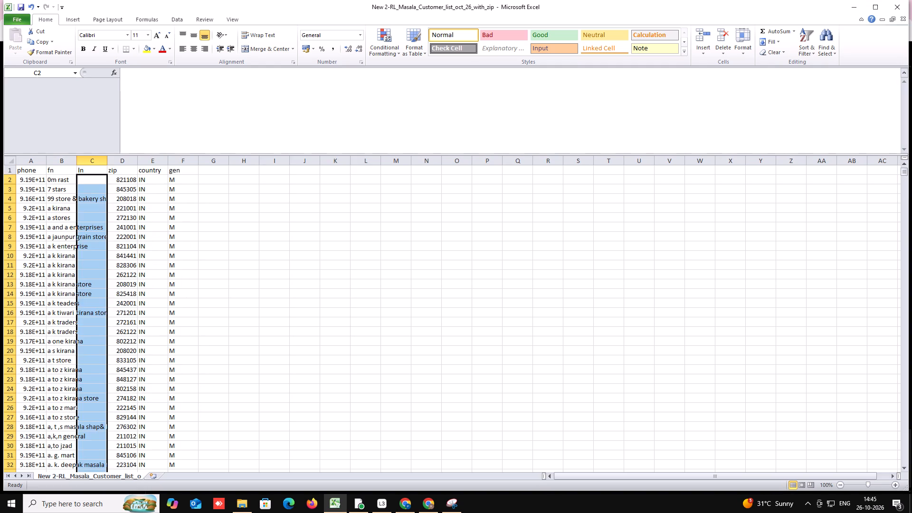
click(146, 244)
scroll(70, 183, up, 2)
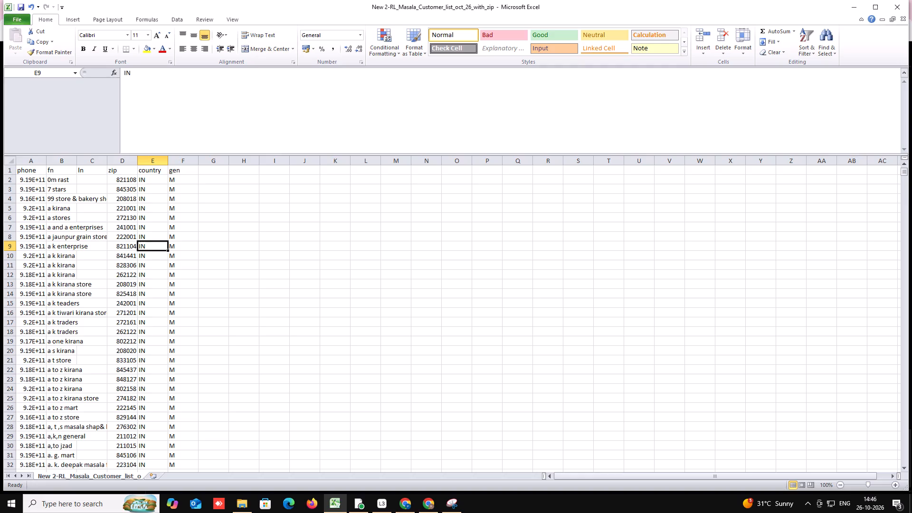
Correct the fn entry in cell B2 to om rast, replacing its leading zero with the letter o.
click(123, 178)
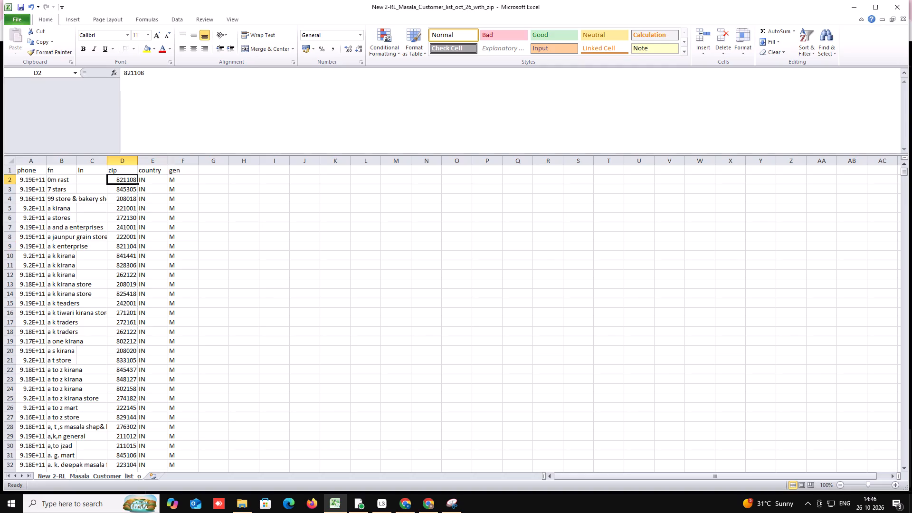
double_click(52, 178)
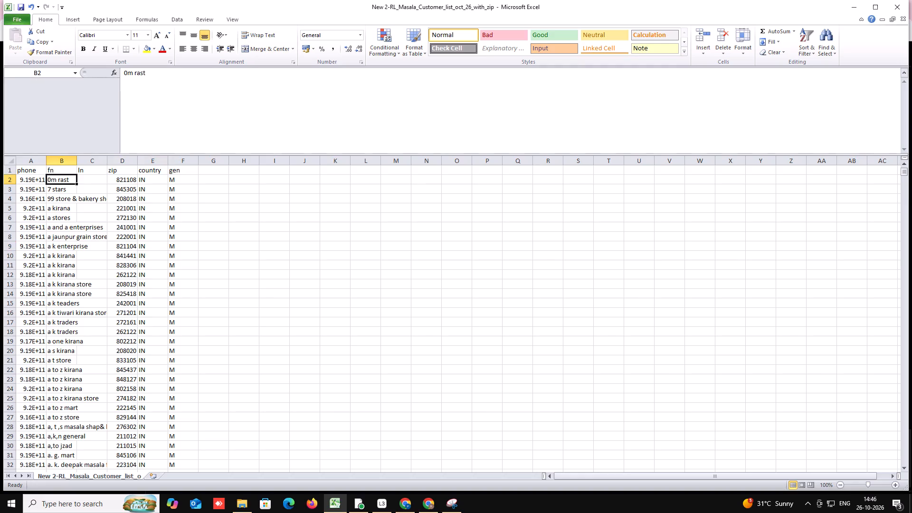
key(BackSpace)
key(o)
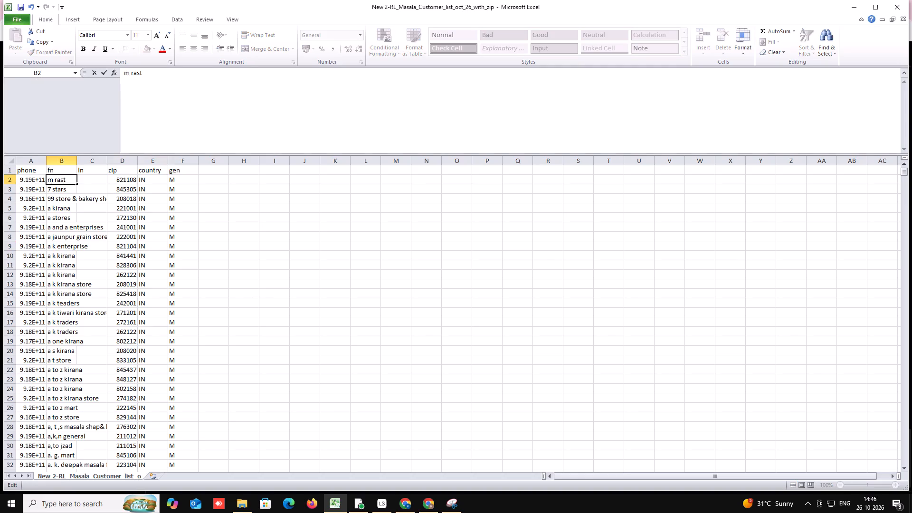
click(114, 237)
Look through the zip column of the with_zip customer list to find where the filled PIN codes end and the empty zip cells begin.
scroll(133, 196, down, 8)
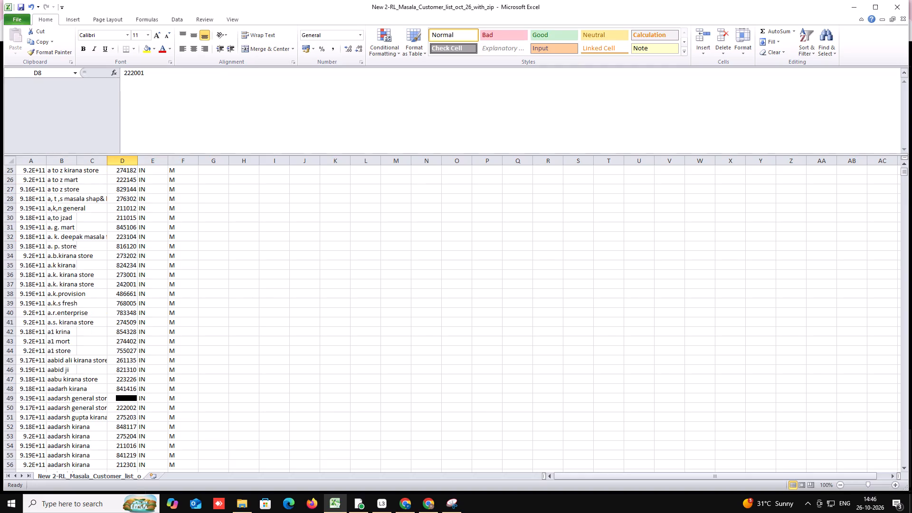
drag(126, 203, 130, 330)
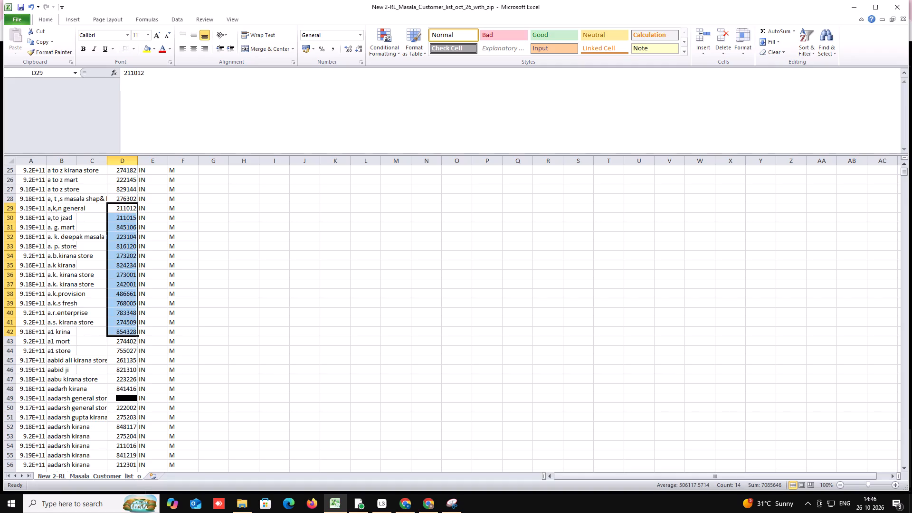
drag(905, 172, 908, 183)
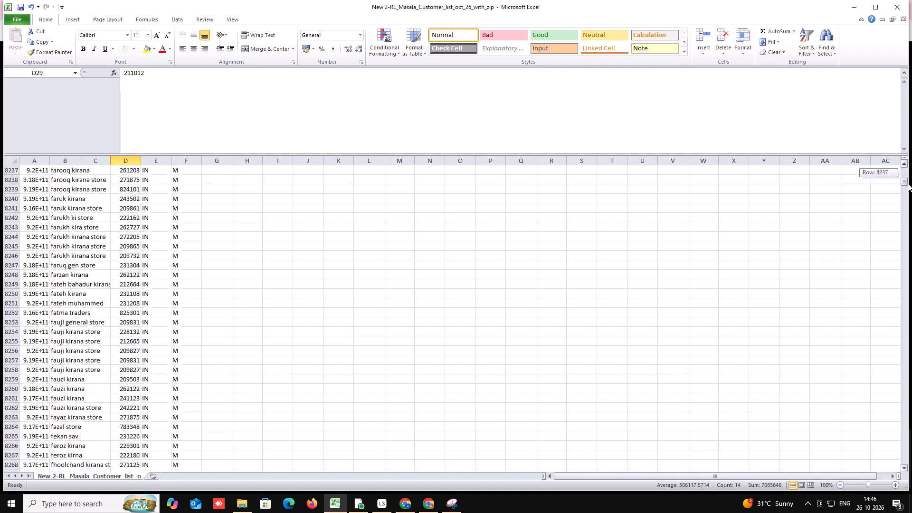
drag(908, 183, 911, 220)
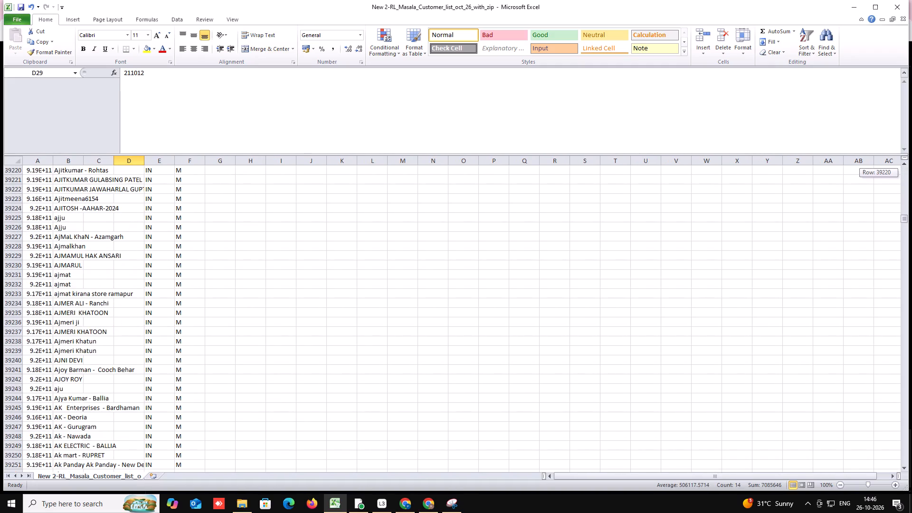
drag(911, 220, 909, 210)
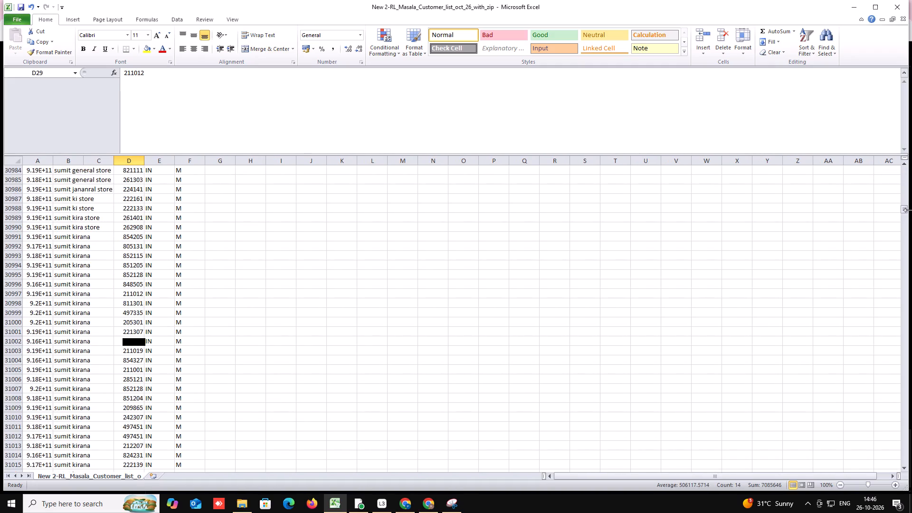
scroll(175, 352, down, 20)
scroll(175, 352, down, 20)
scroll(175, 352, down, 3)
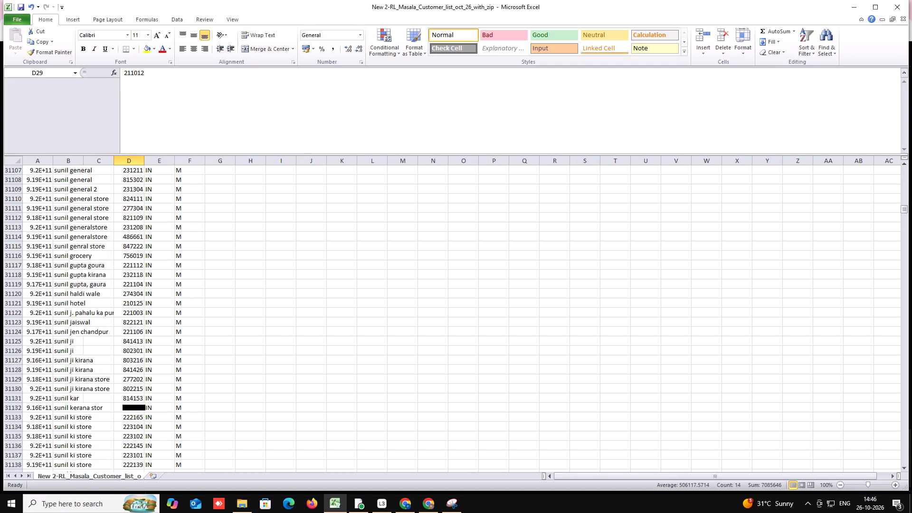
scroll(127, 254, down, 2)
scroll(124, 253, down, 20)
scroll(124, 253, down, 2)
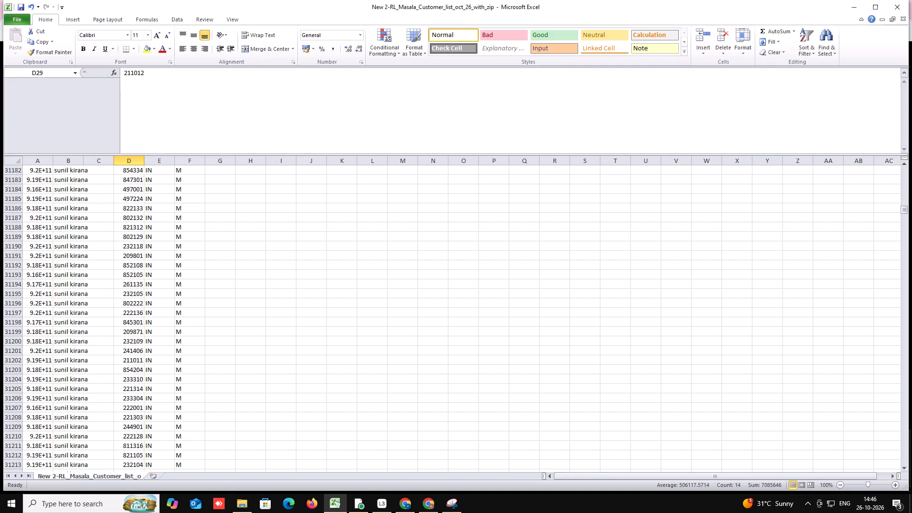
scroll(125, 265, down, 20)
scroll(125, 265, down, 20)
scroll(125, 265, down, 11)
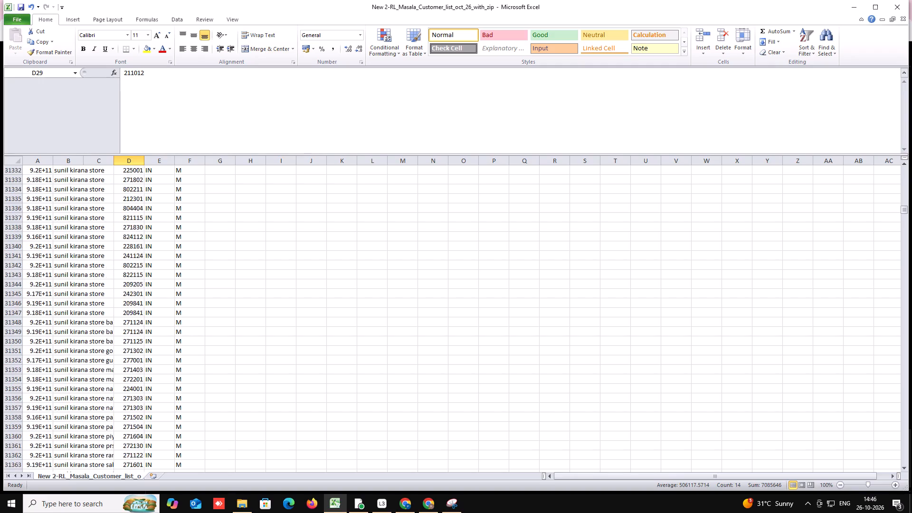
scroll(121, 287, down, 20)
scroll(121, 287, down, 11)
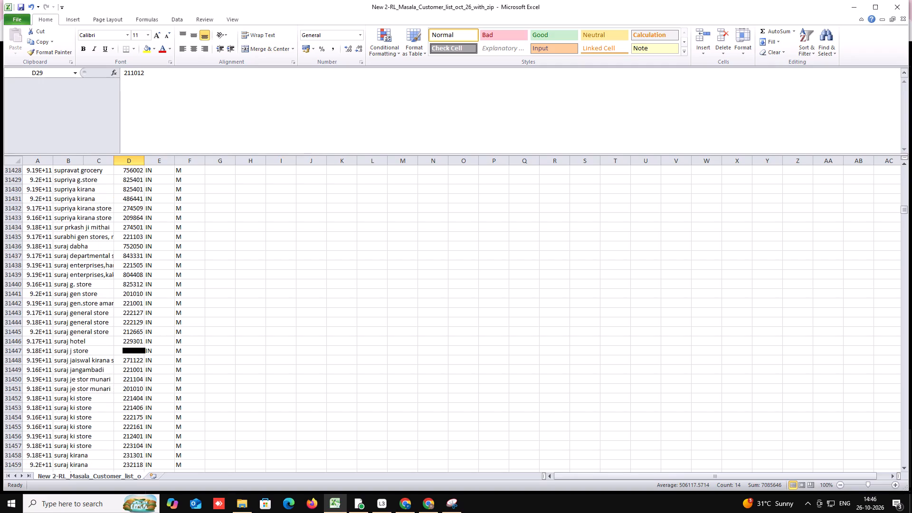
scroll(160, 301, down, 10)
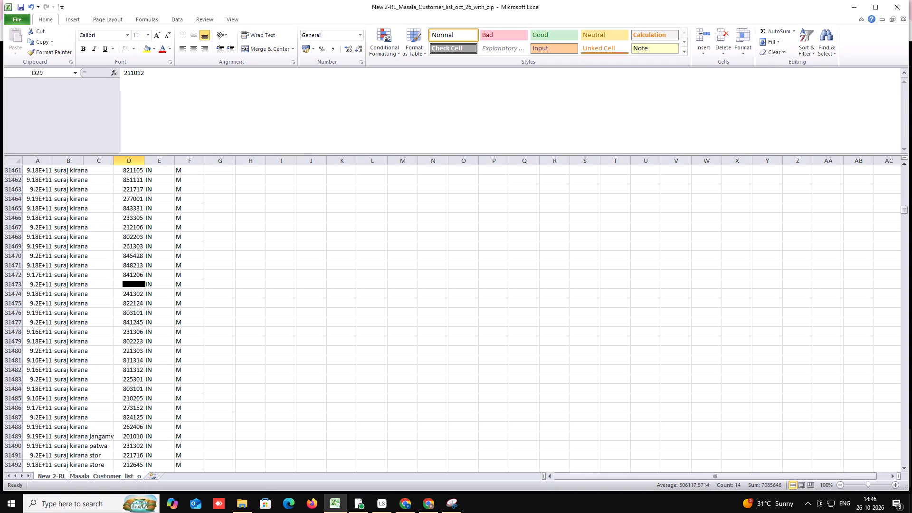
scroll(160, 294, down, 4)
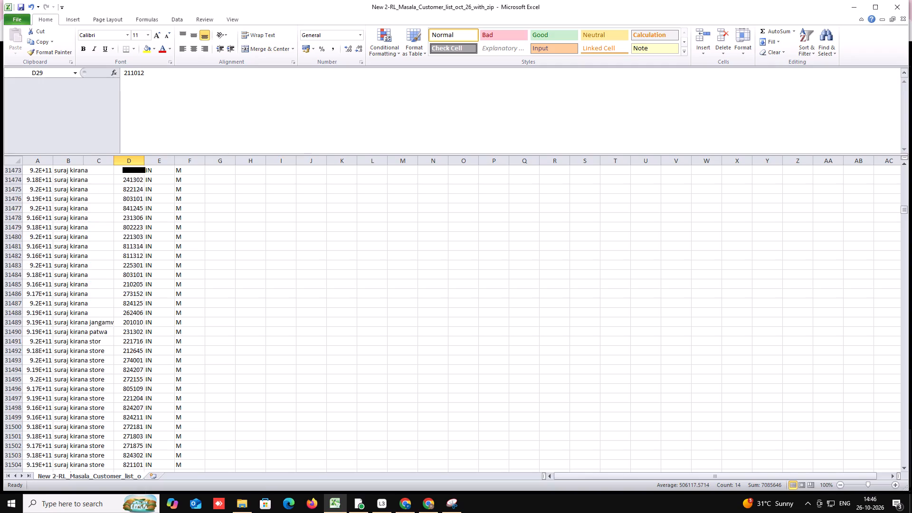
scroll(160, 294, down, 11)
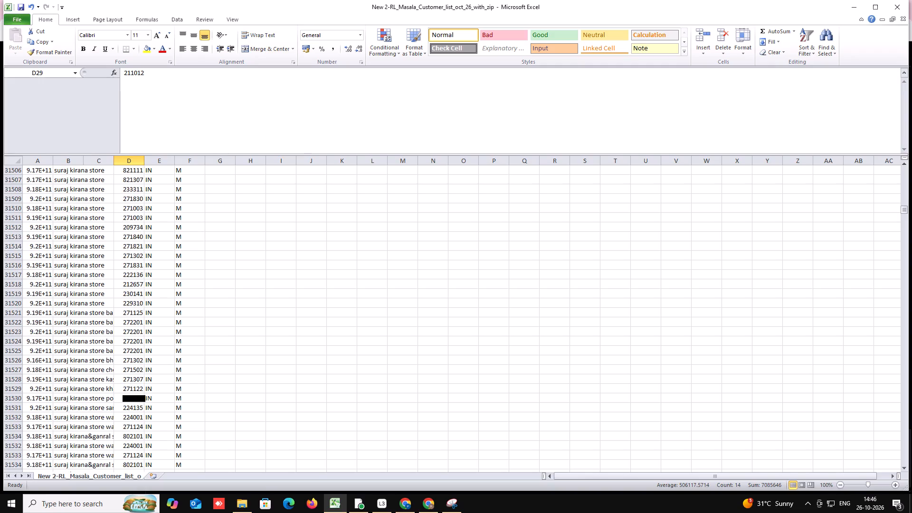
scroll(152, 302, down, 20)
scroll(152, 302, down, 5)
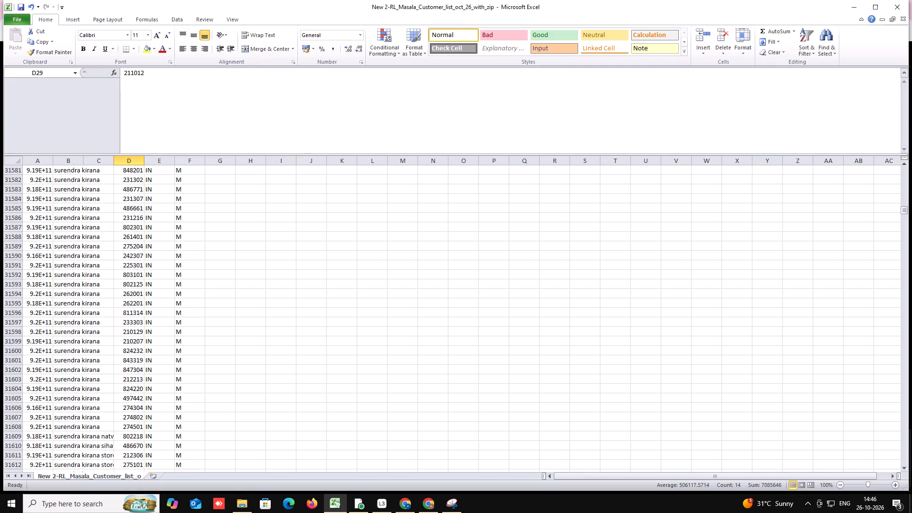
scroll(142, 272, down, 5)
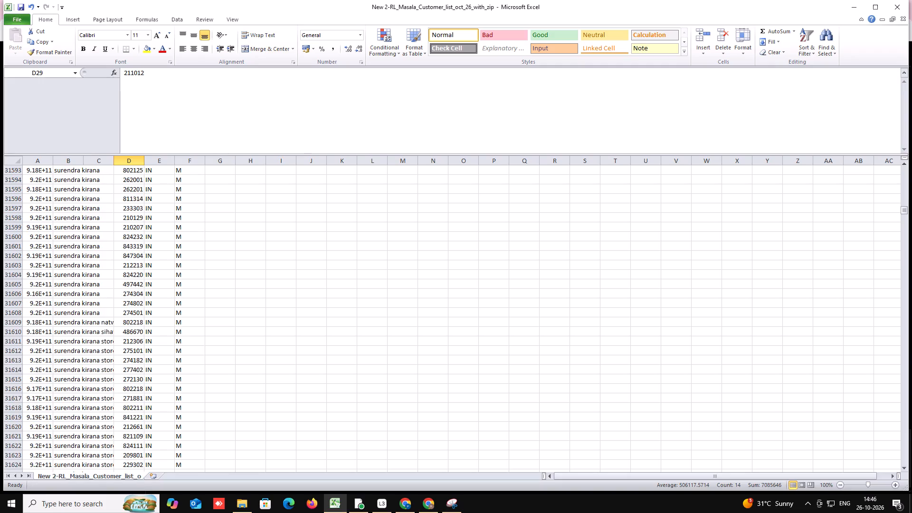
scroll(143, 274, down, 3)
scroll(145, 278, down, 20)
scroll(145, 278, down, 11)
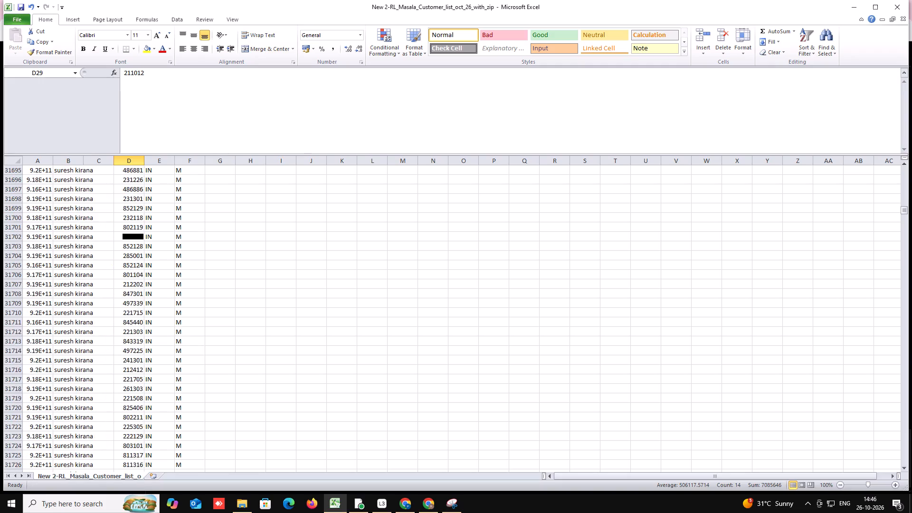
scroll(135, 263, down, 20)
scroll(135, 263, down, 20)
scroll(135, 263, down, 7)
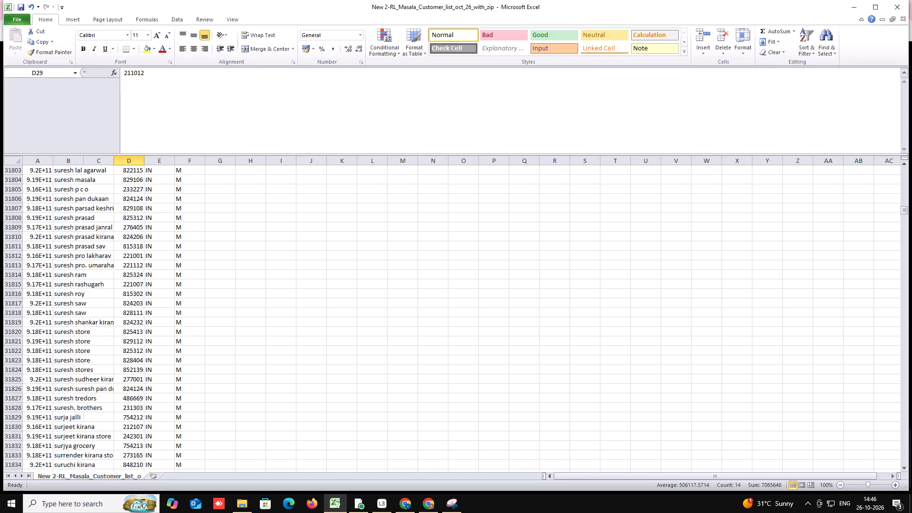
scroll(151, 288, down, 20)
scroll(151, 288, down, 20)
scroll(151, 288, down, 7)
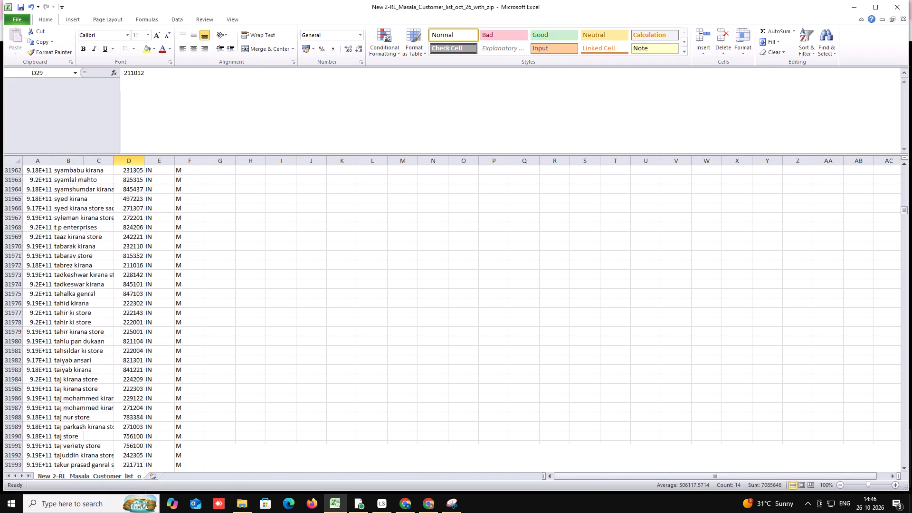
scroll(138, 281, down, 20)
scroll(138, 281, down, 20)
scroll(138, 281, down, 7)
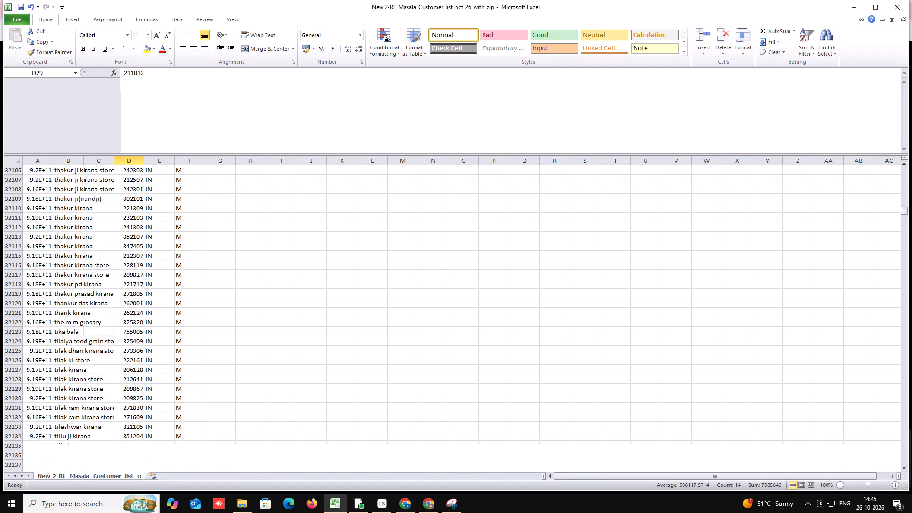
scroll(138, 275, down, 2)
scroll(140, 276, down, 20)
scroll(140, 276, down, 16)
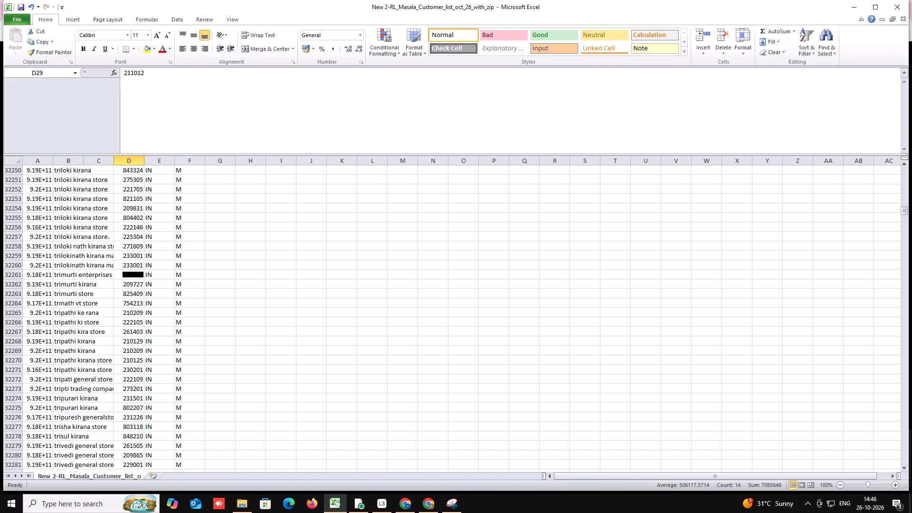
scroll(141, 275, down, 20)
scroll(141, 275, down, 20)
scroll(141, 275, down, 10)
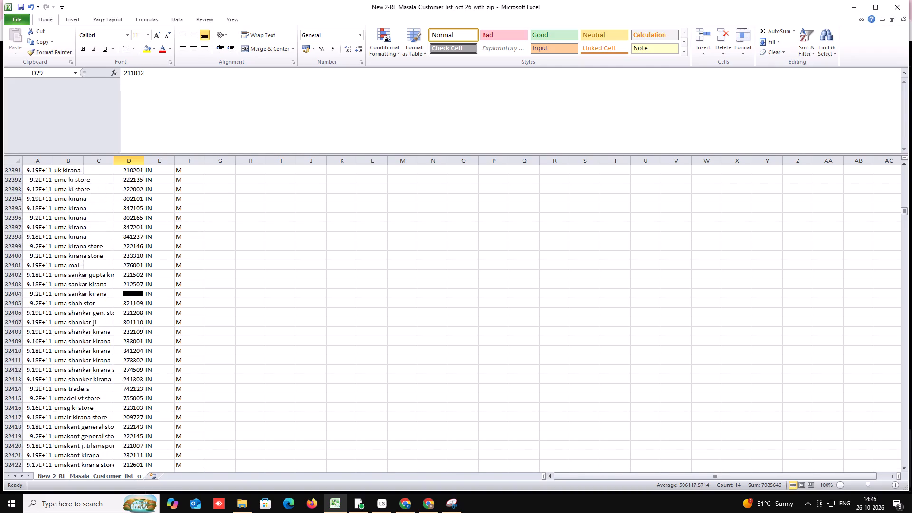
scroll(140, 276, down, 20)
scroll(140, 276, down, 20)
scroll(140, 276, down, 3)
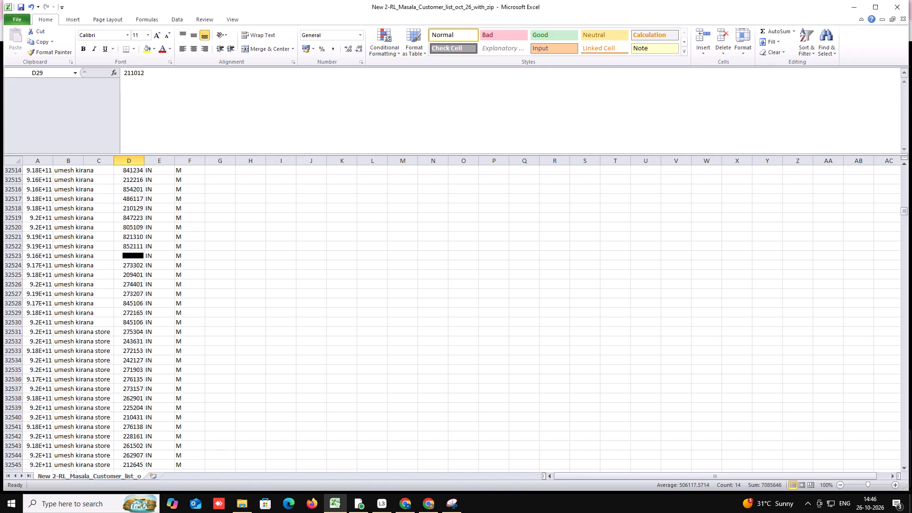
scroll(138, 284, down, 20)
scroll(138, 284, down, 10)
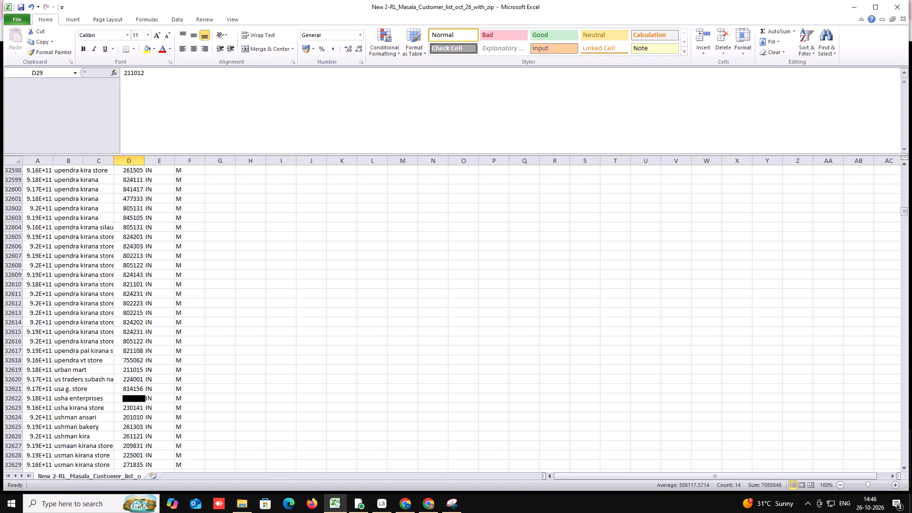
scroll(135, 284, down, 8)
scroll(133, 279, down, 20)
scroll(133, 279, down, 5)
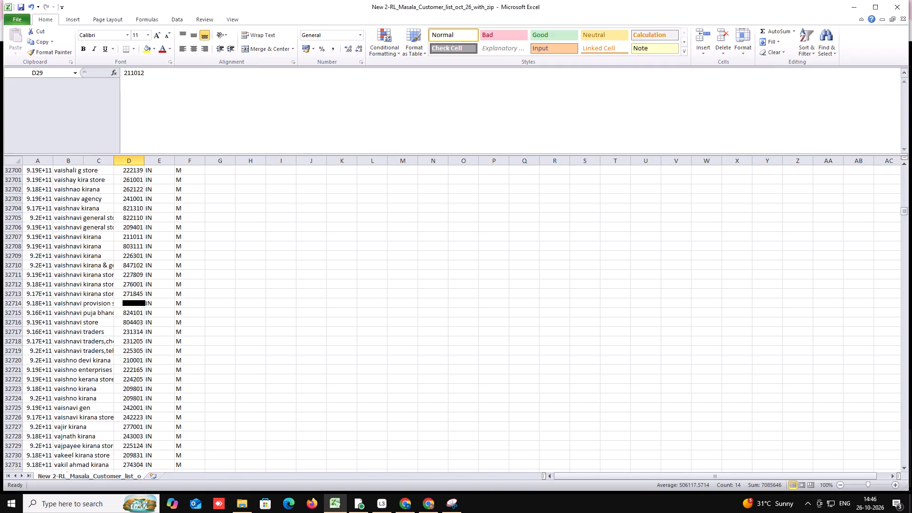
scroll(136, 280, down, 20)
scroll(136, 280, down, 20)
scroll(136, 280, down, 6)
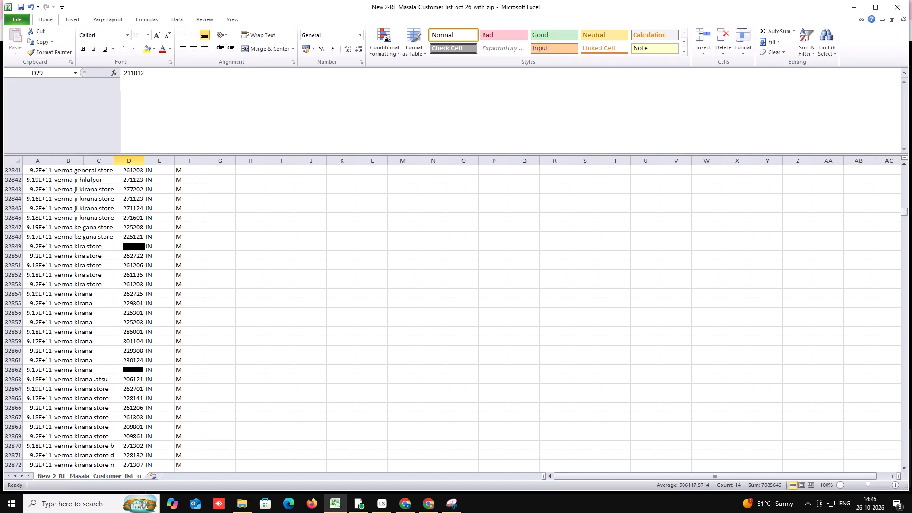
scroll(136, 281, down, 20)
scroll(136, 281, down, 20)
scroll(136, 281, down, 1)
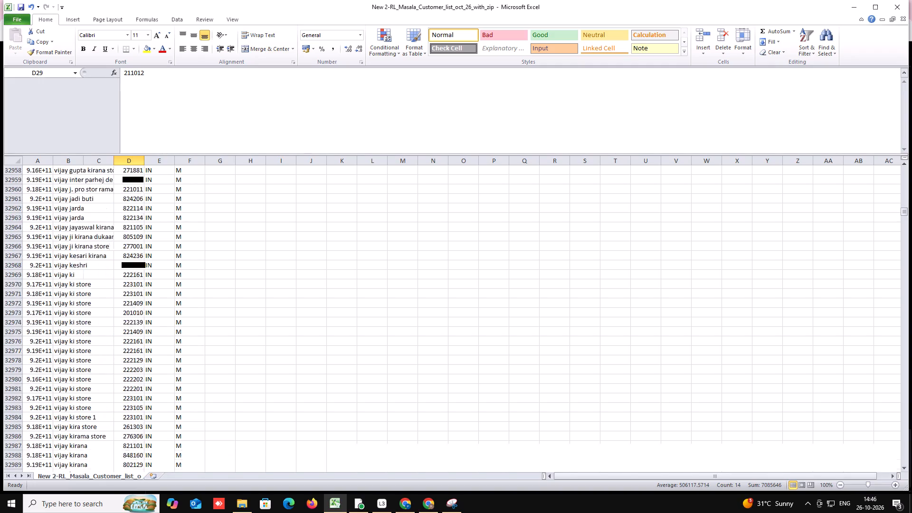
scroll(125, 276, down, 20)
scroll(125, 276, down, 19)
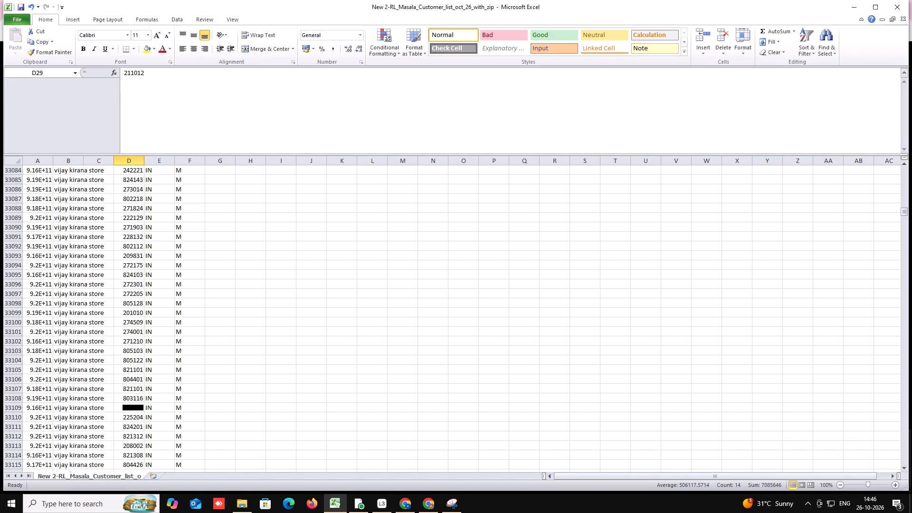
scroll(125, 276, down, 20)
scroll(125, 276, down, 20)
scroll(125, 276, down, 7)
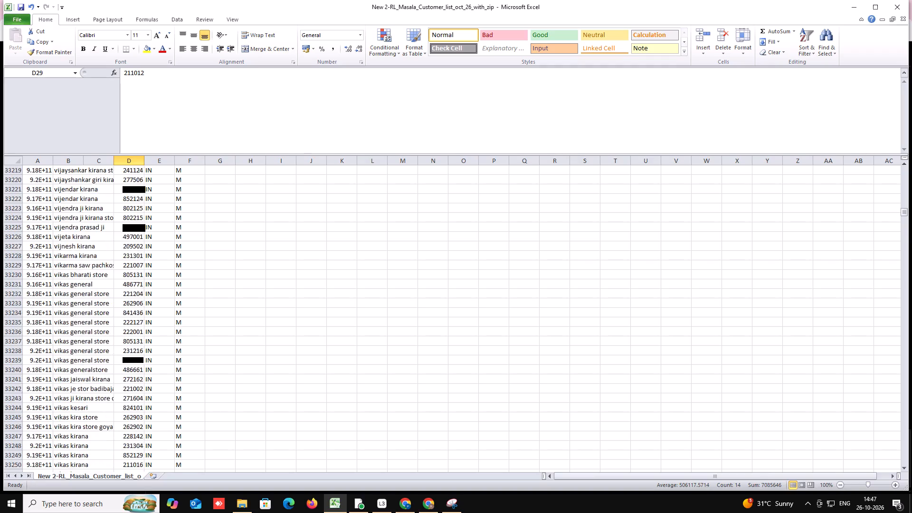
scroll(125, 274, down, 20)
scroll(125, 274, down, 20)
scroll(125, 274, down, 7)
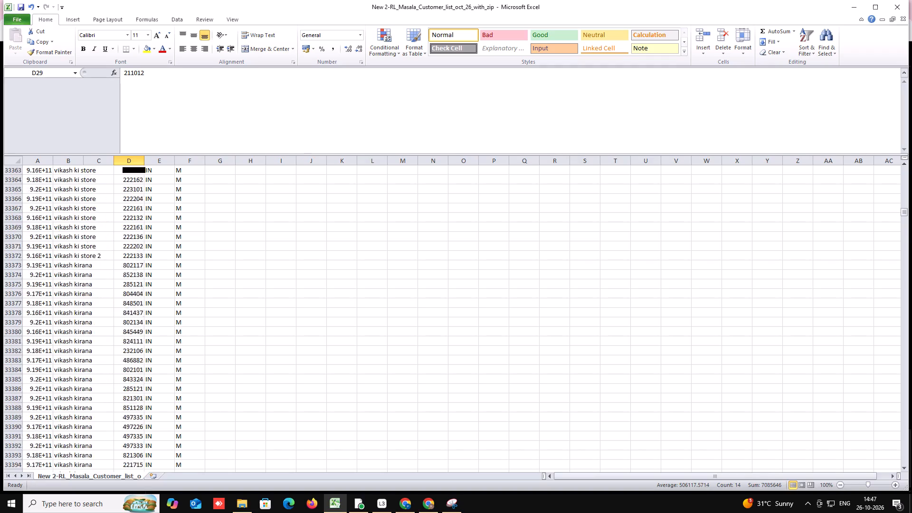
scroll(125, 274, down, 20)
scroll(125, 274, down, 20)
scroll(125, 274, down, 7)
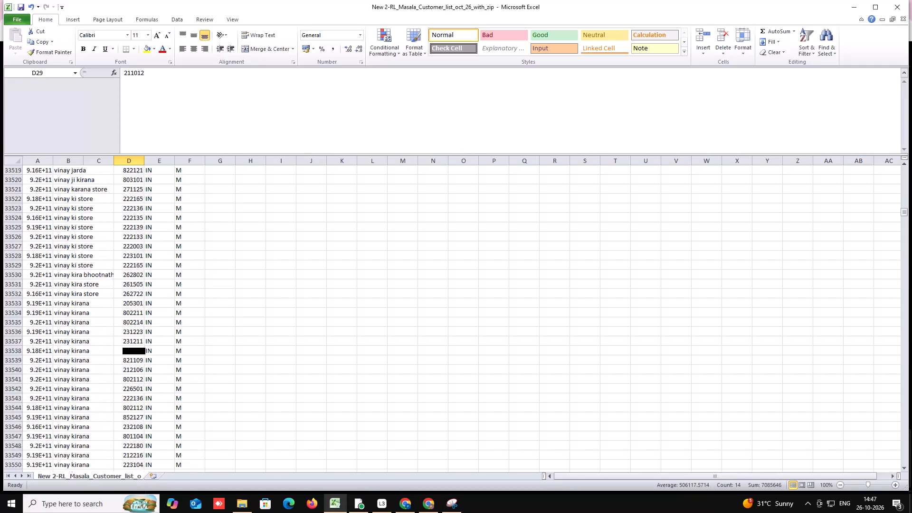
scroll(125, 275, down, 20)
scroll(125, 275, down, 20)
scroll(125, 275, down, 7)
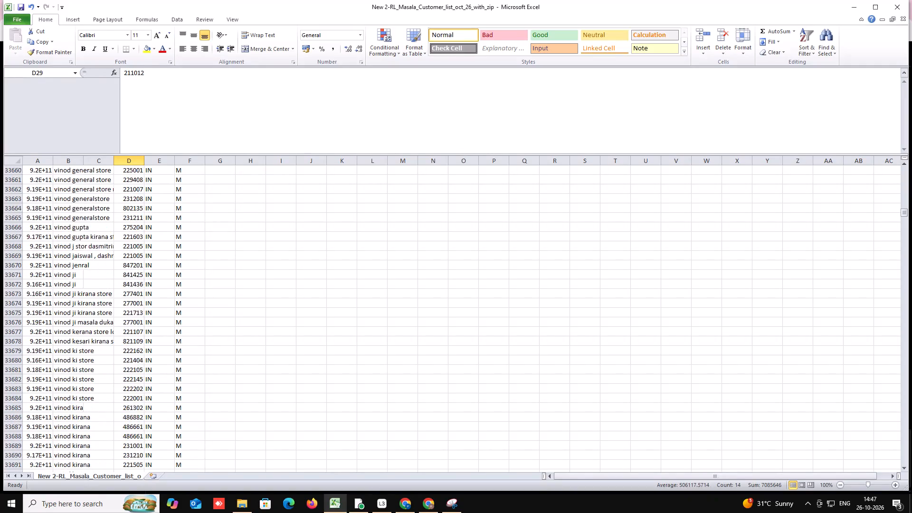
scroll(125, 272, down, 20)
scroll(125, 272, down, 5)
scroll(147, 344, up, 1)
scroll(142, 358, down, 18)
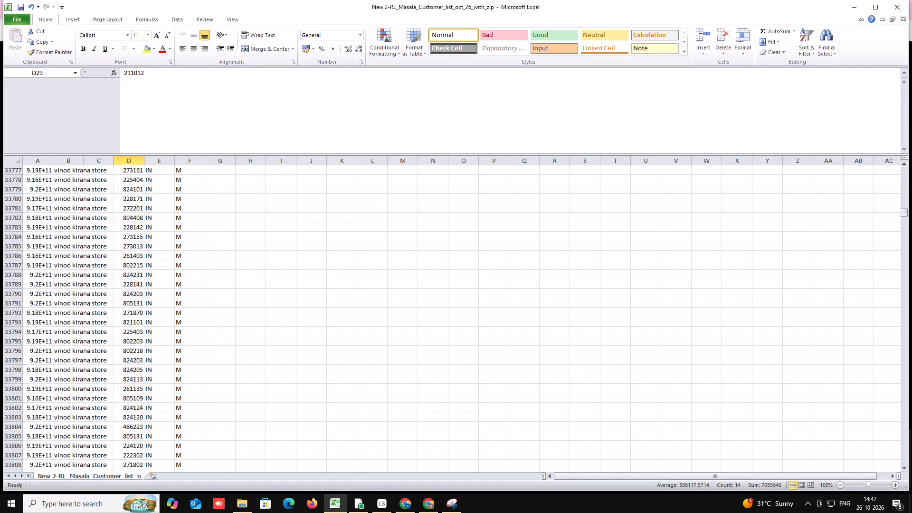
scroll(130, 303, down, 20)
scroll(130, 303, down, 20)
scroll(130, 303, down, 4)
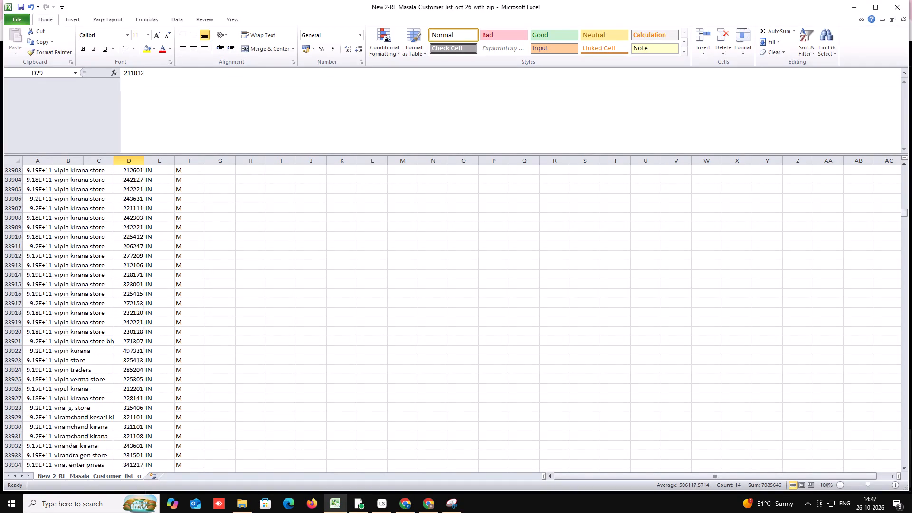
scroll(130, 303, down, 20)
scroll(130, 303, down, 20)
scroll(130, 303, down, 4)
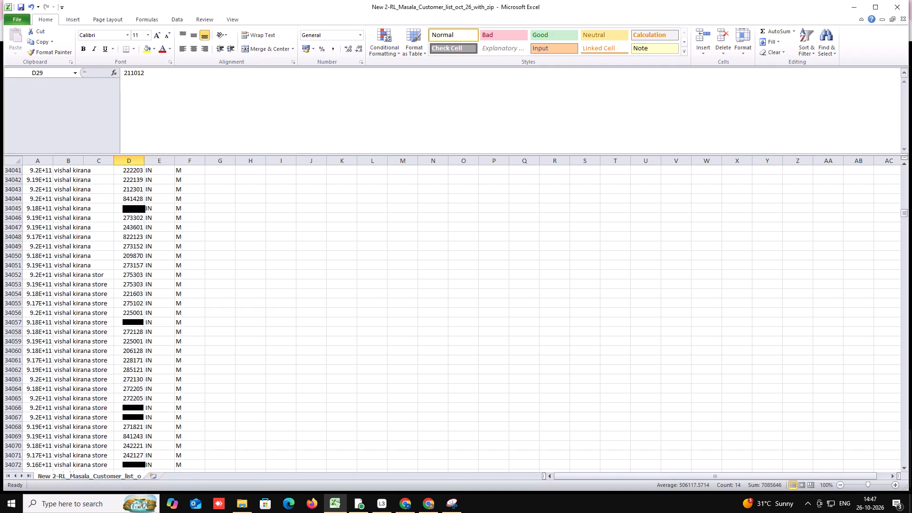
scroll(130, 303, down, 20)
scroll(130, 303, down, 15)
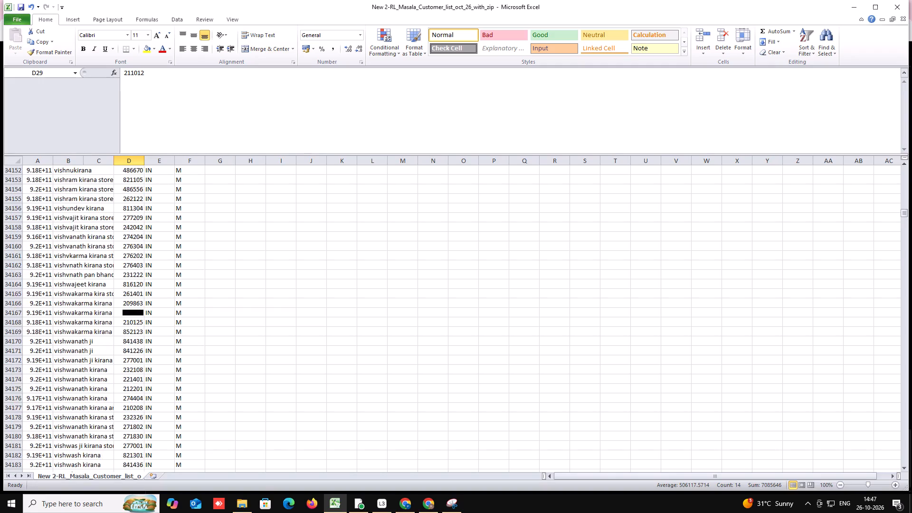
scroll(130, 303, down, 20)
scroll(130, 303, down, 12)
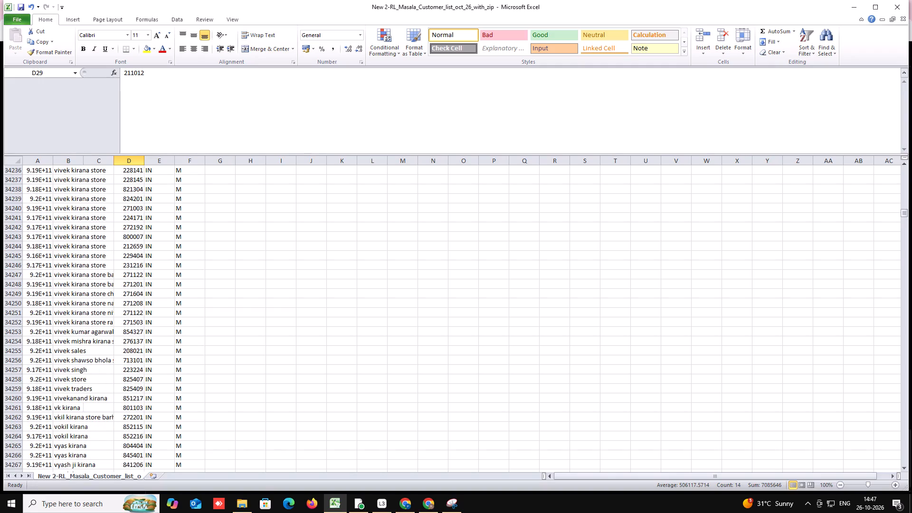
scroll(130, 303, down, 19)
scroll(130, 303, down, 5)
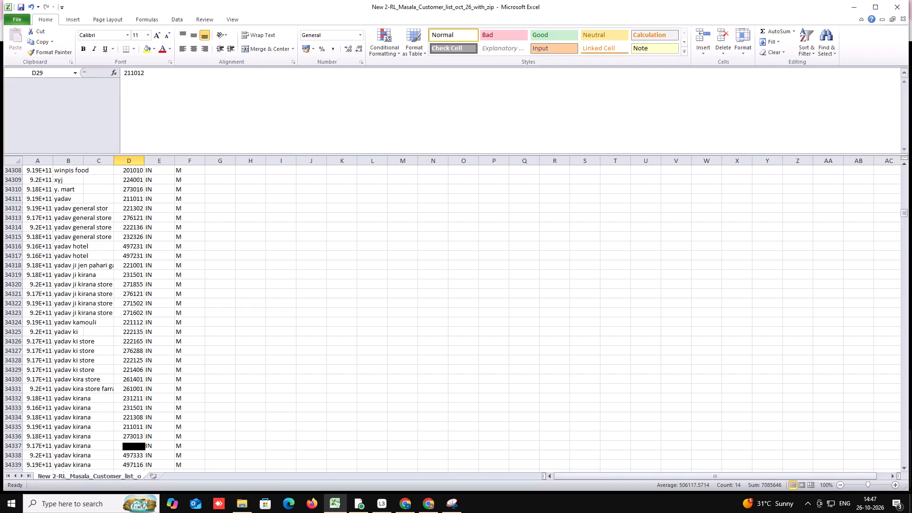
scroll(130, 303, down, 20)
scroll(130, 303, down, 10)
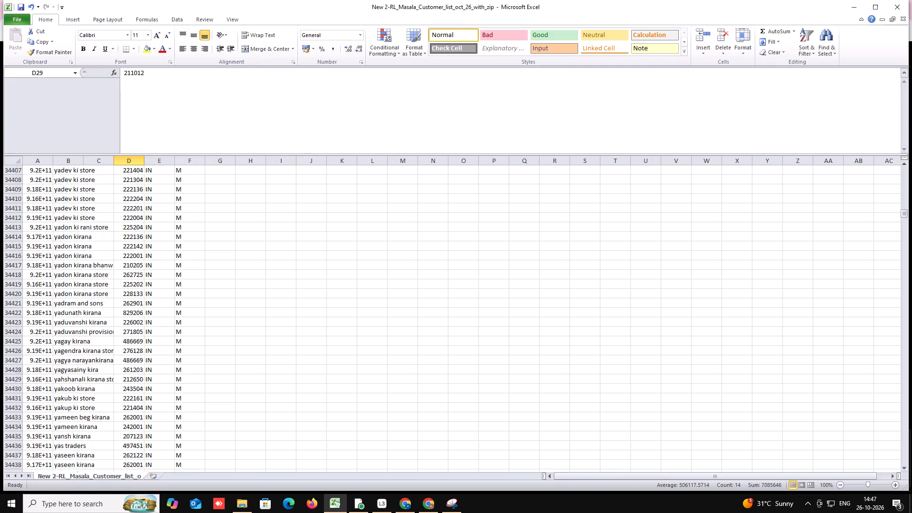
scroll(130, 304, down, 20)
scroll(130, 304, down, 20)
scroll(130, 304, down, 1)
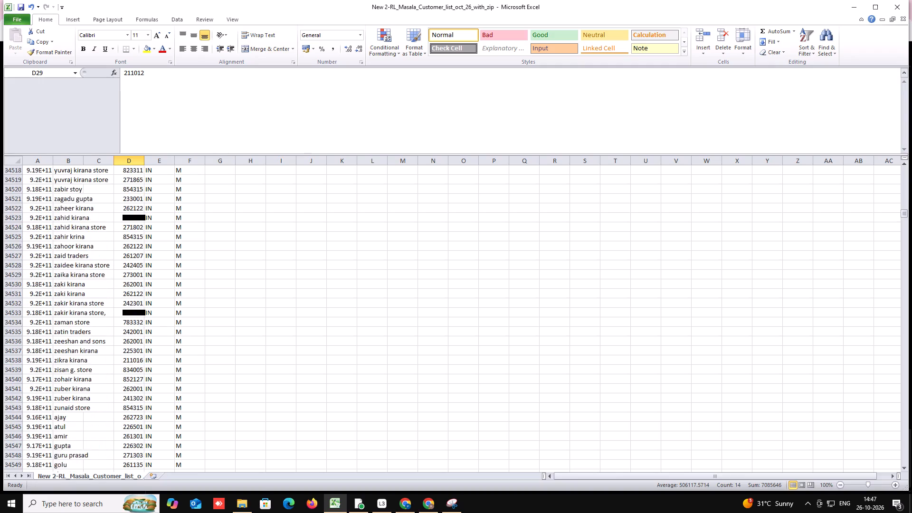
scroll(130, 304, down, 11)
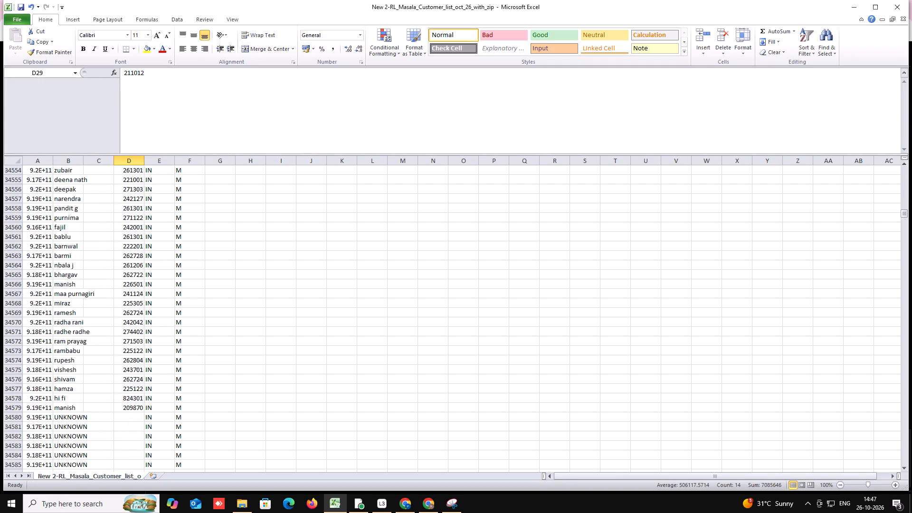
scroll(130, 304, down, 5)
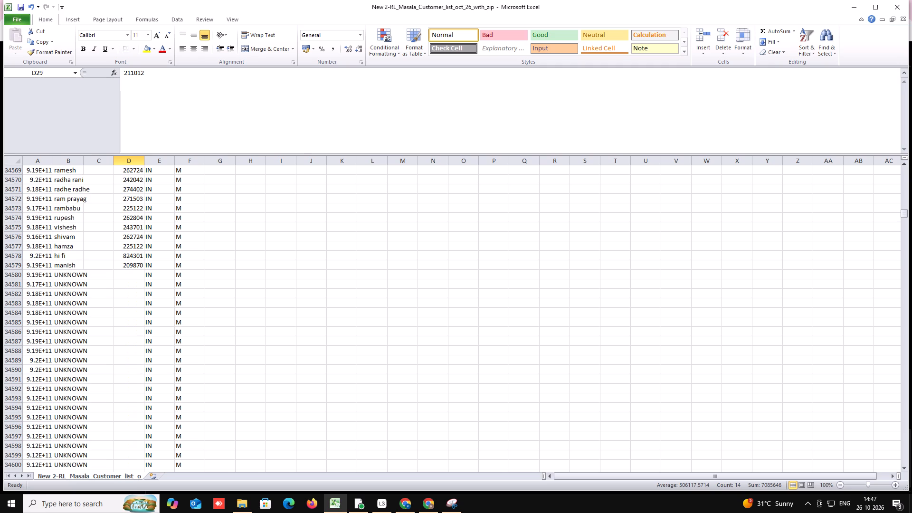
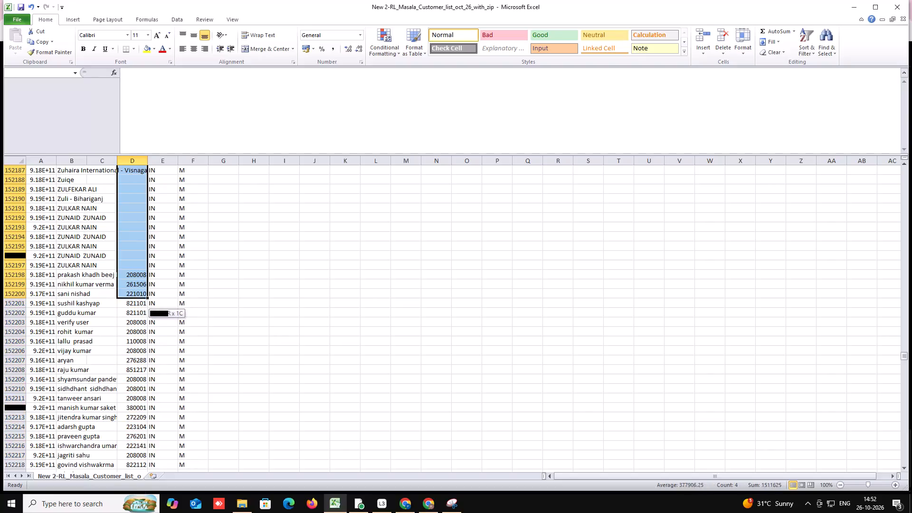
Delete the entire rows 34580 to 152197, the second block with empty zip cells, from the with_zip customer list.
right_click(131, 258)
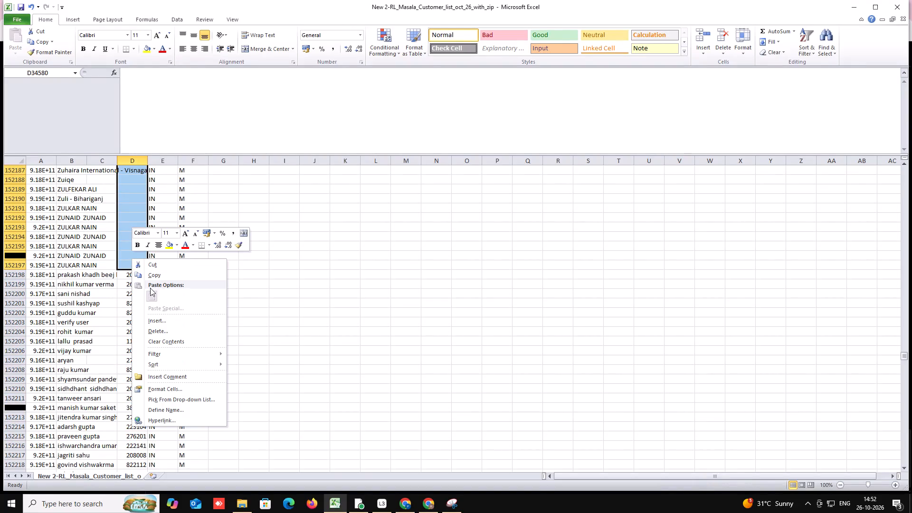
click(157, 329)
click(145, 333)
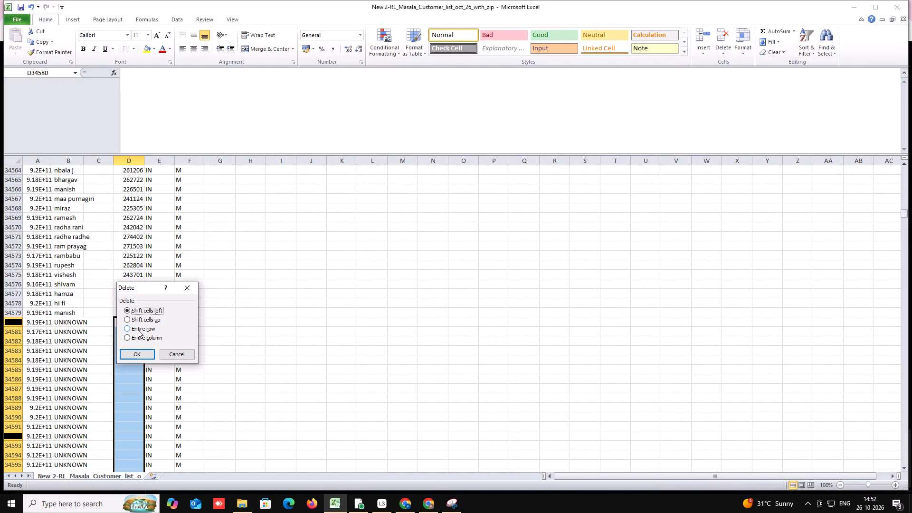
click(138, 330)
click(134, 350)
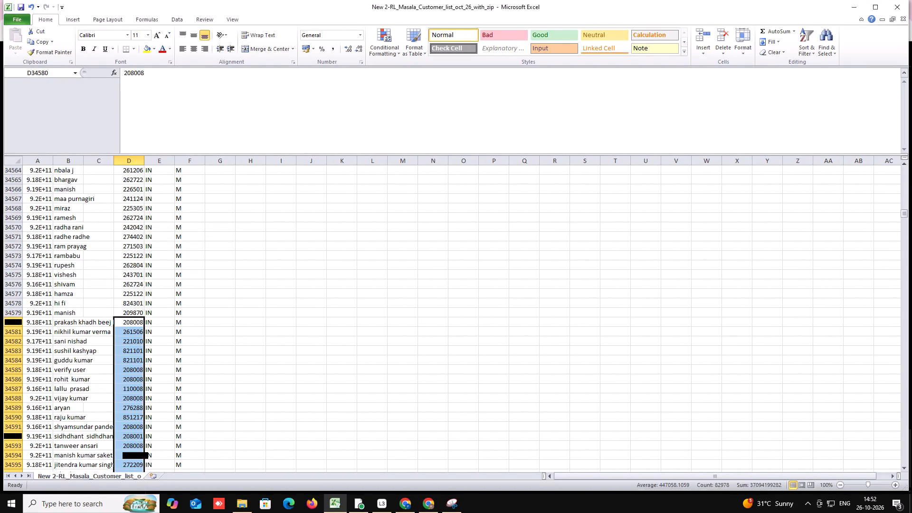
Look through the remaining rows of the with_zip customer list, from the deletion point to the data's end and back to row 1.
click(305, 323)
scroll(144, 329, down, 20)
scroll(144, 329, down, 1)
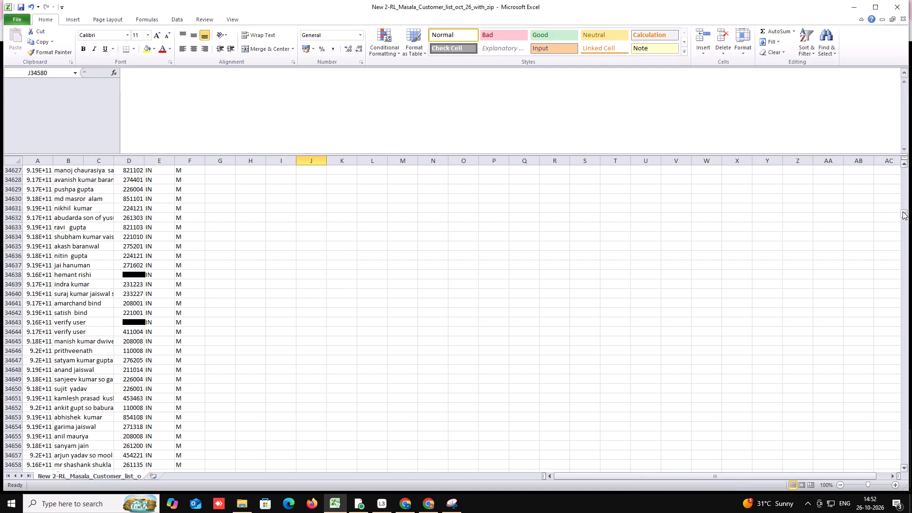
drag(902, 211, 910, 346)
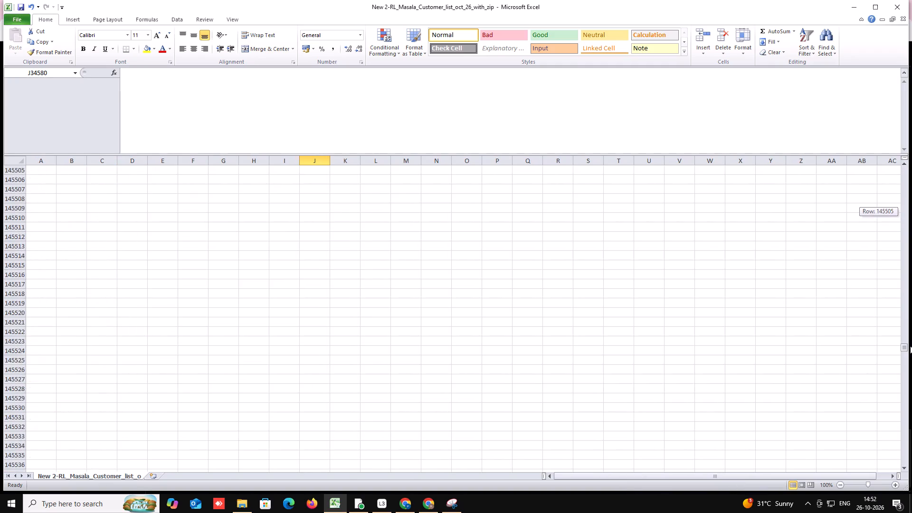
drag(910, 346, 911, 334)
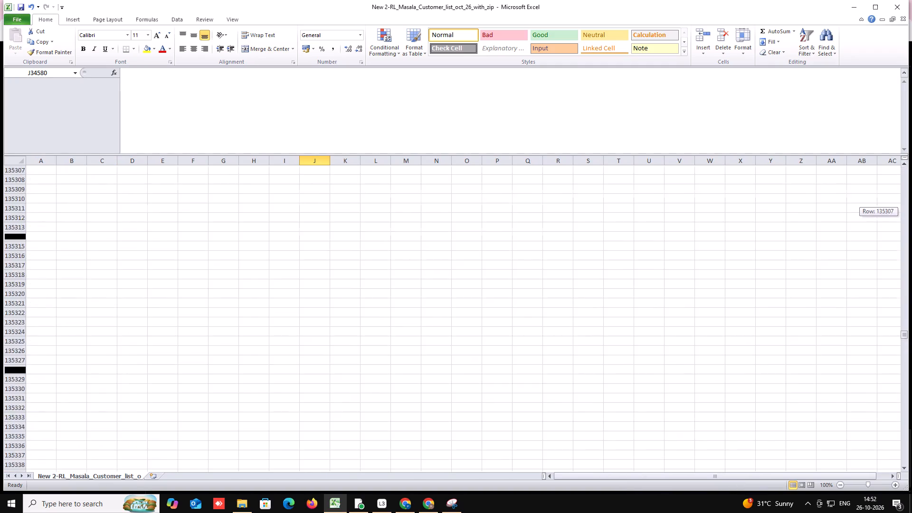
drag(911, 334, 895, 229)
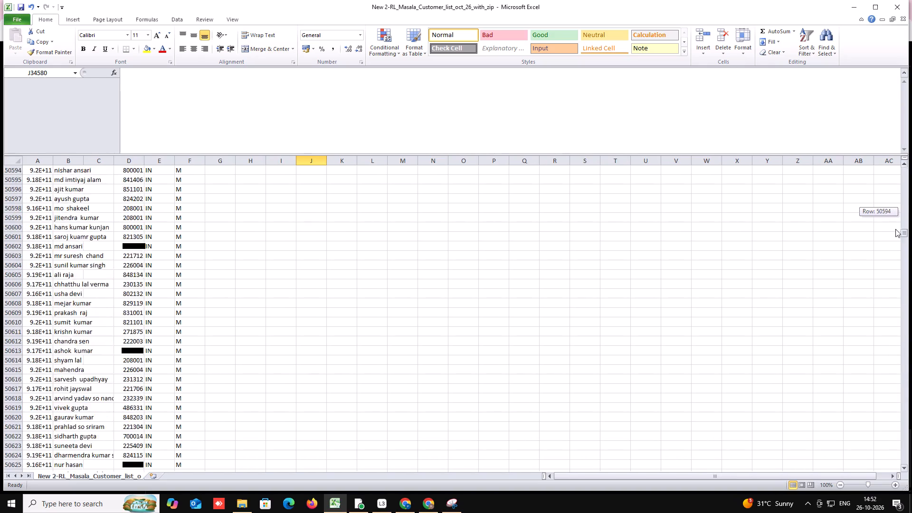
drag(895, 229, 890, 169)
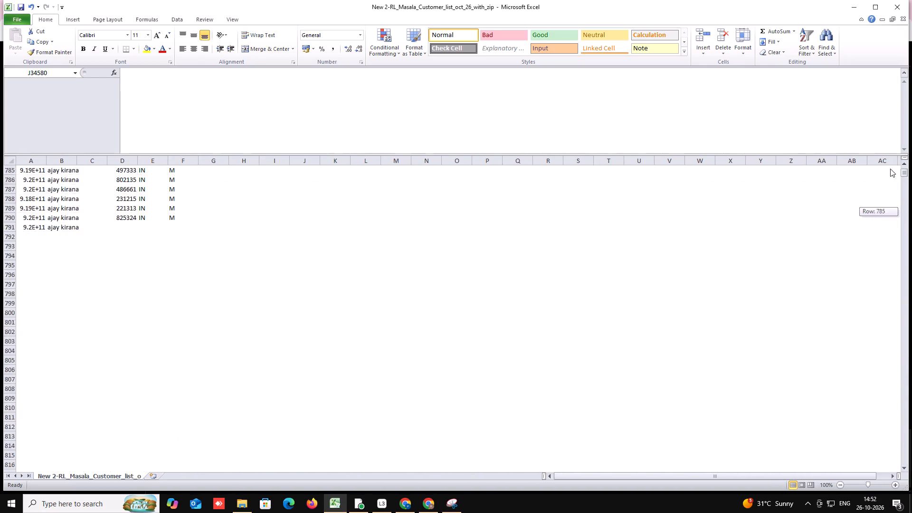
drag(890, 169, 891, 163)
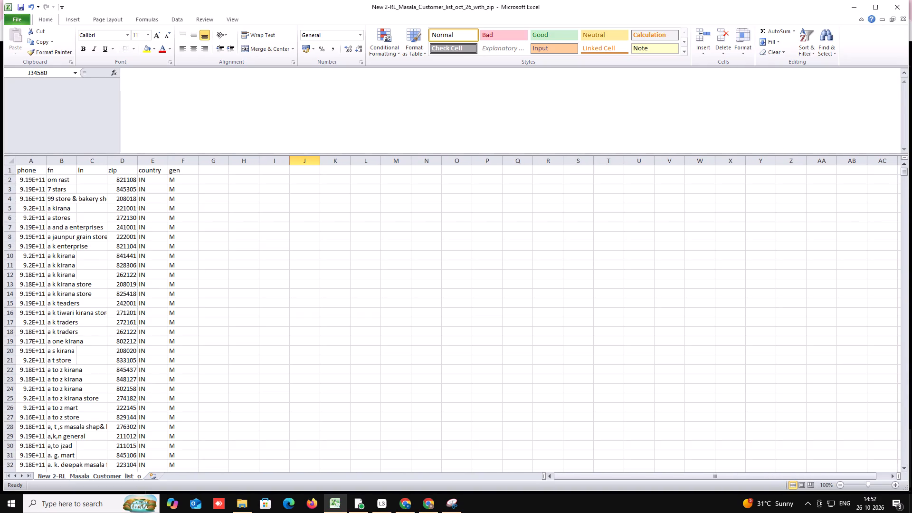
Format the phone column of the with_zip list as Number with 0 decimal places and the red unsigned style for negative numbers.
click(32, 197)
click(36, 229)
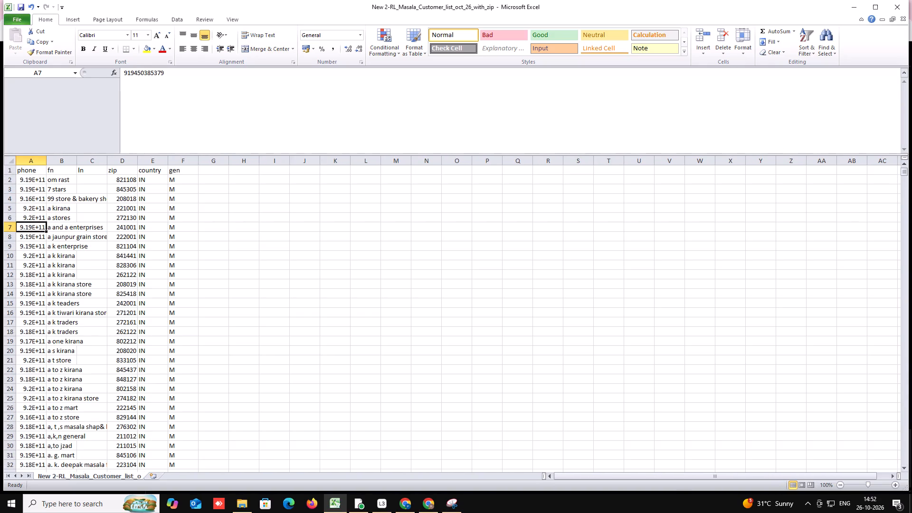
click(32, 161)
click(361, 32)
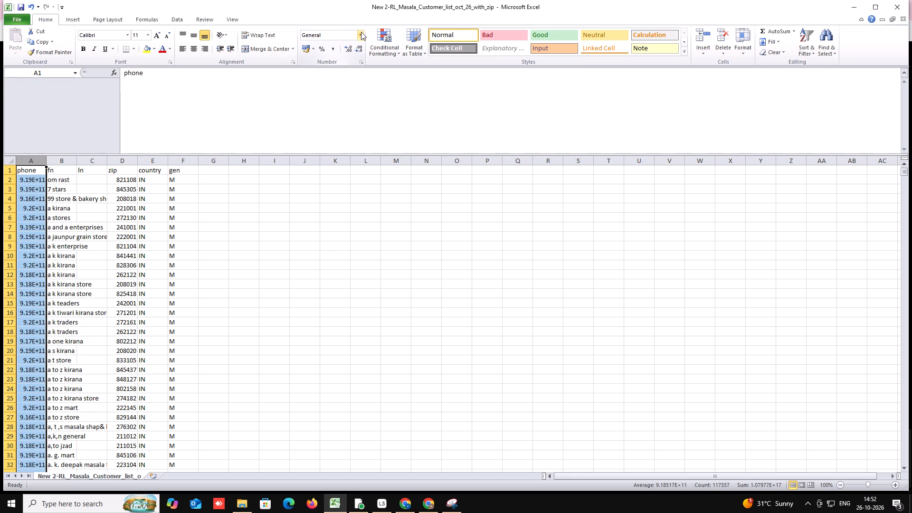
click(332, 277)
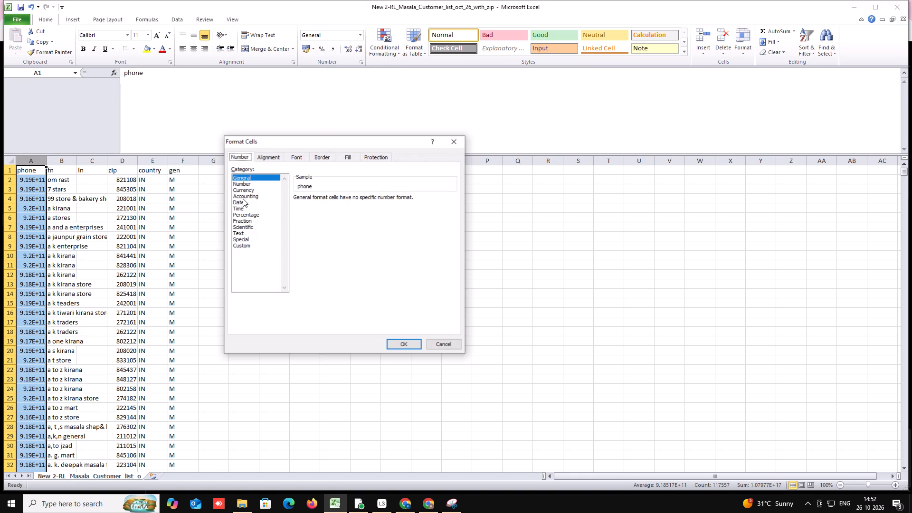
click(245, 183)
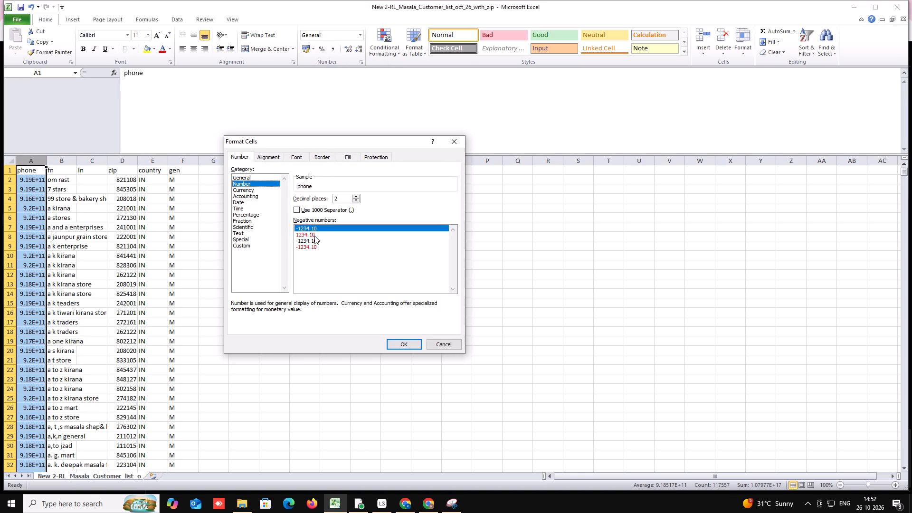
click(314, 236)
click(339, 198)
key(BackSpace)
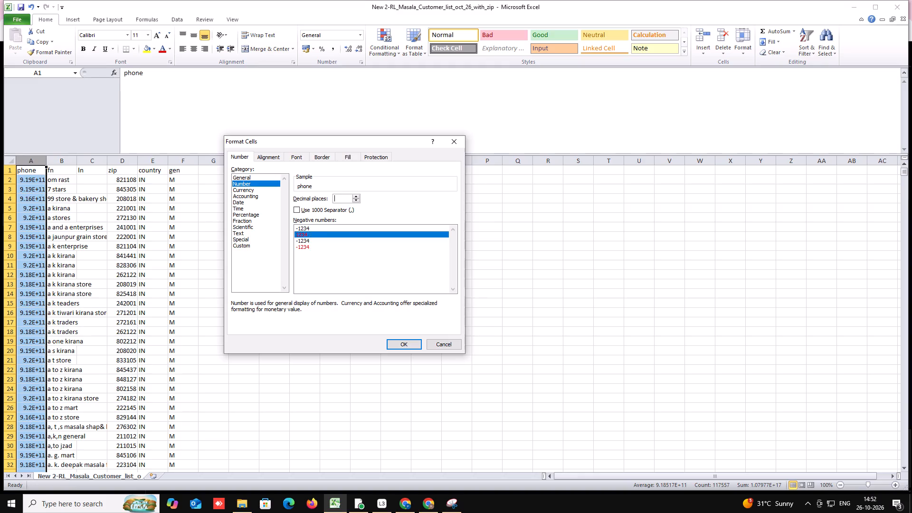
key(0)
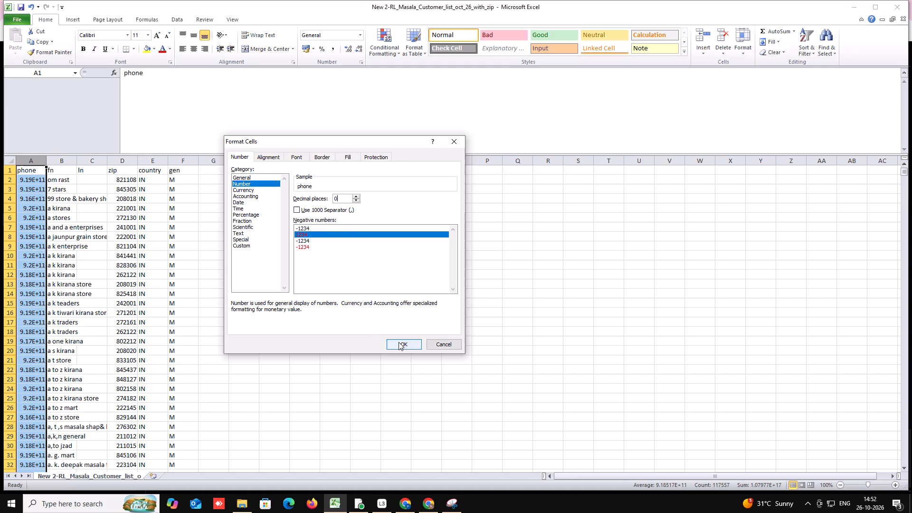
click(399, 342)
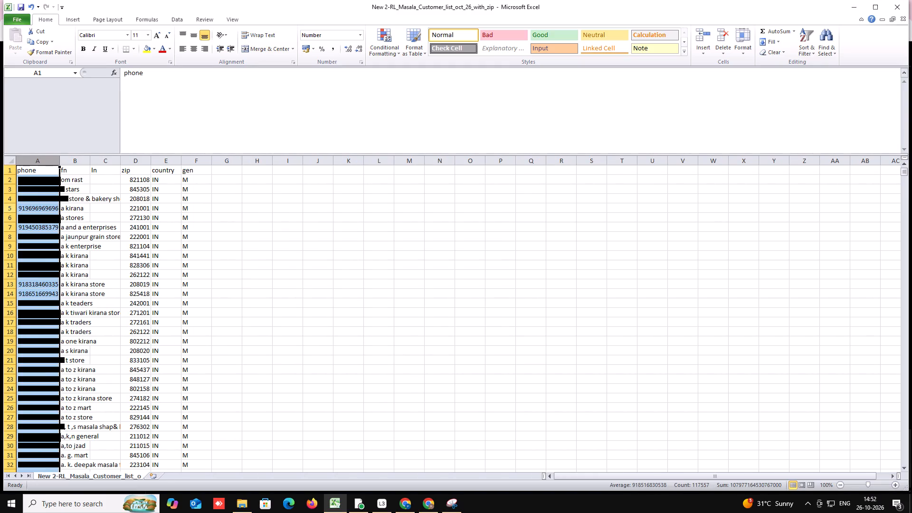
click(44, 194)
click(45, 245)
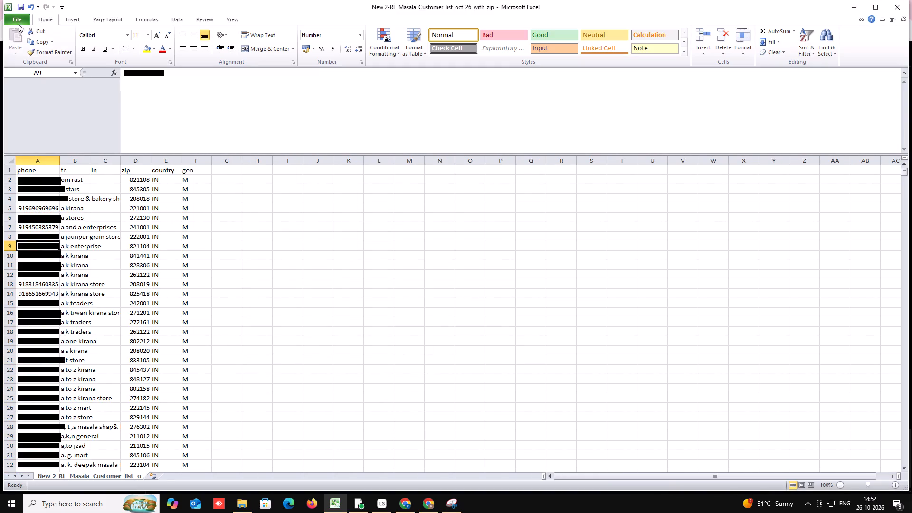
Save the with_zip customer list under its current name, and close it without saving a second time.
click(17, 19)
click(31, 32)
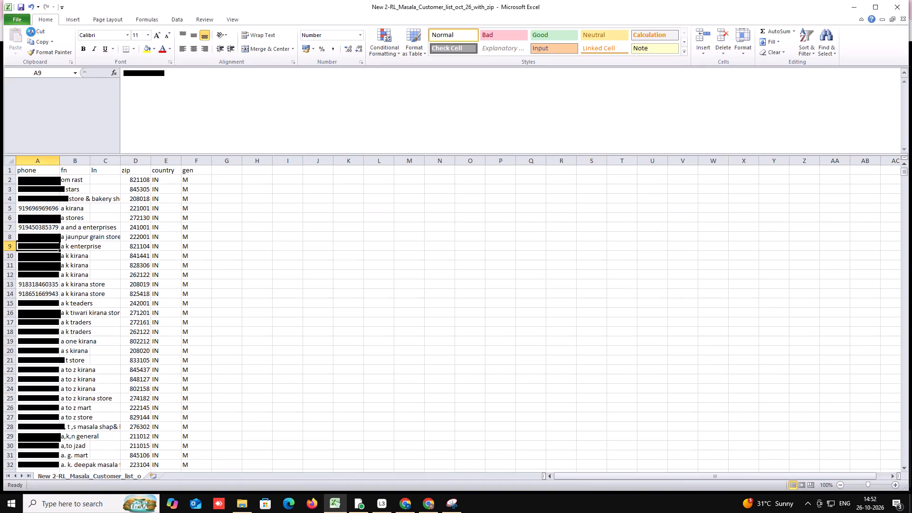
click(418, 282)
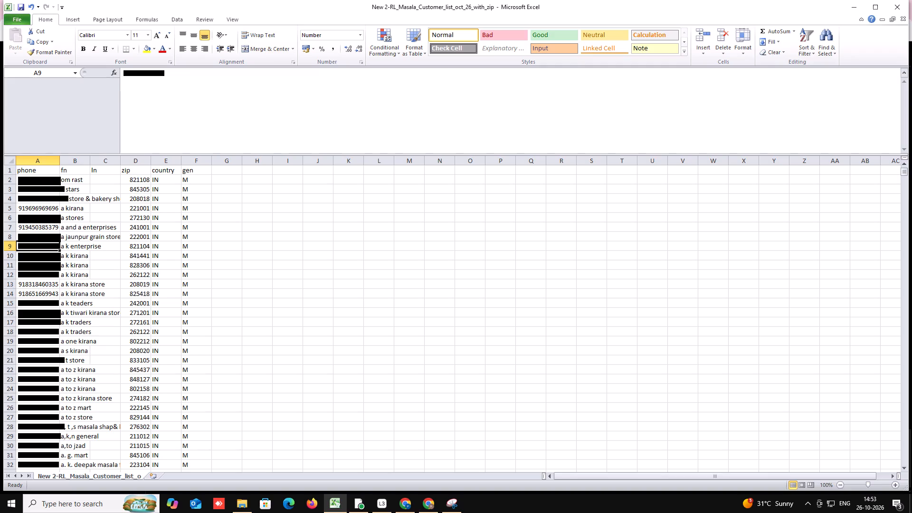
click(902, 9)
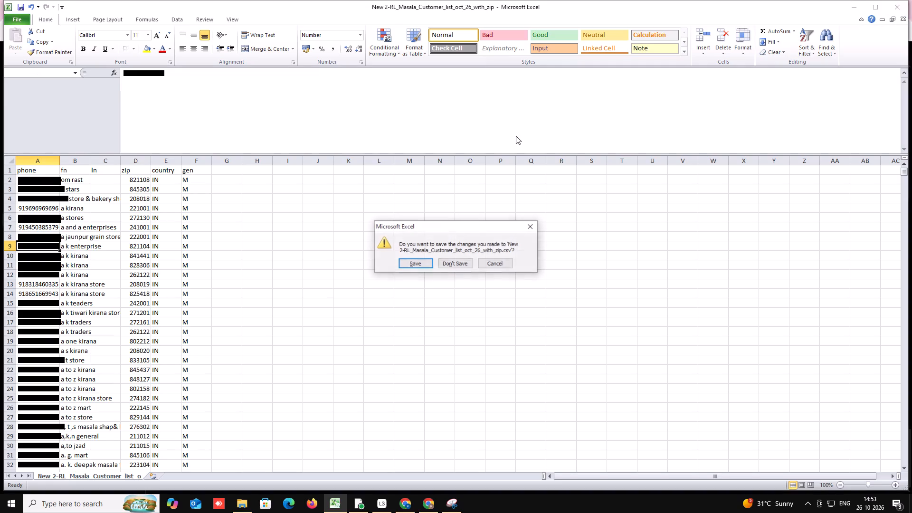
click(448, 266)
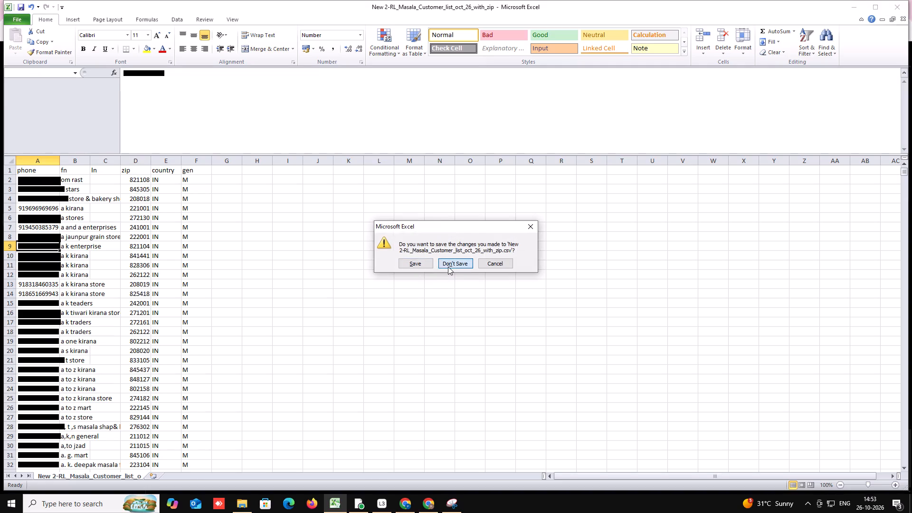
Reopen the with_zip customer list from Downloads, check its phone, ln and country cells, and close it.
click(26, 81)
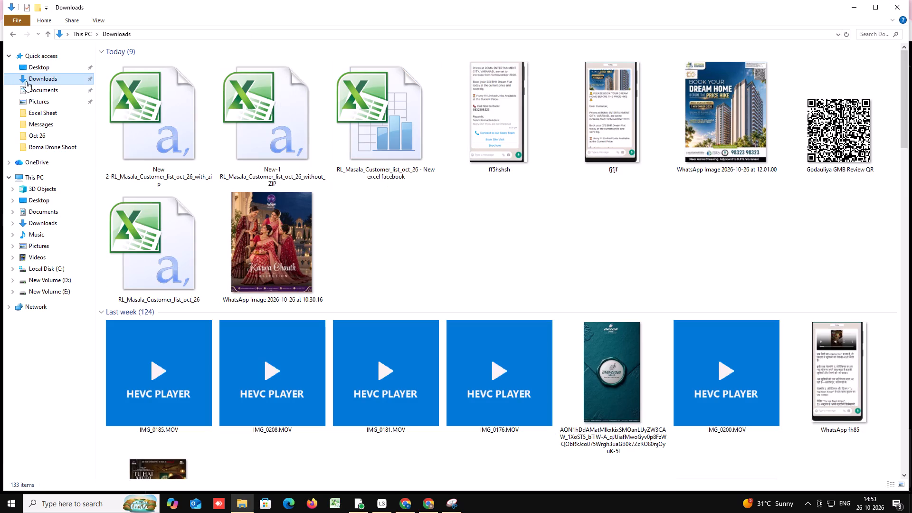
double_click(156, 131)
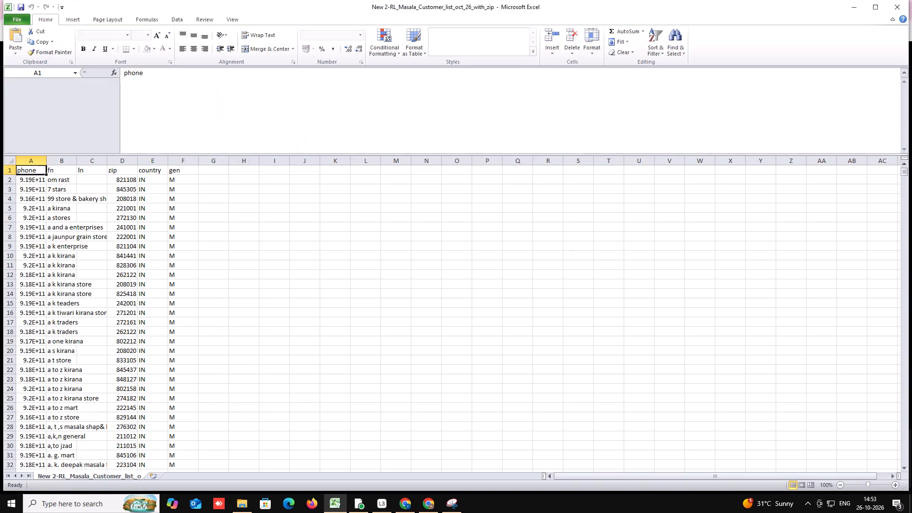
click(36, 193)
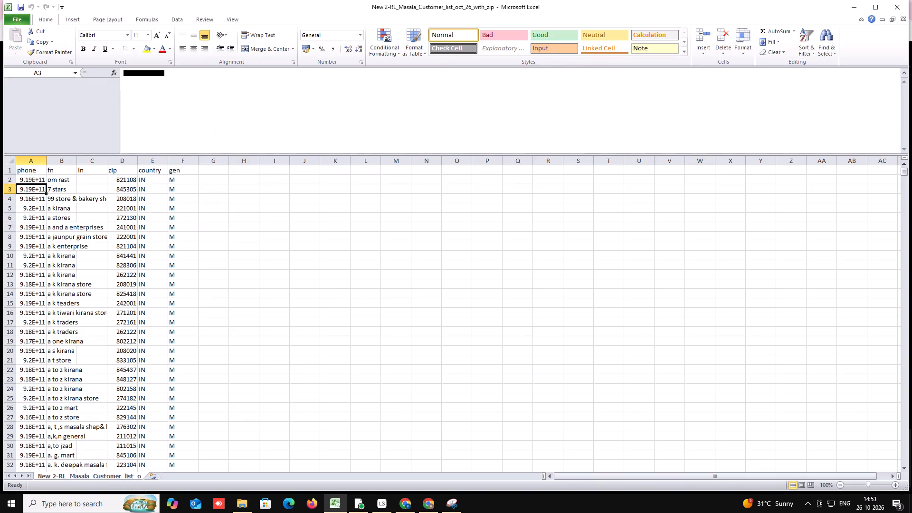
click(161, 197)
click(33, 211)
click(104, 257)
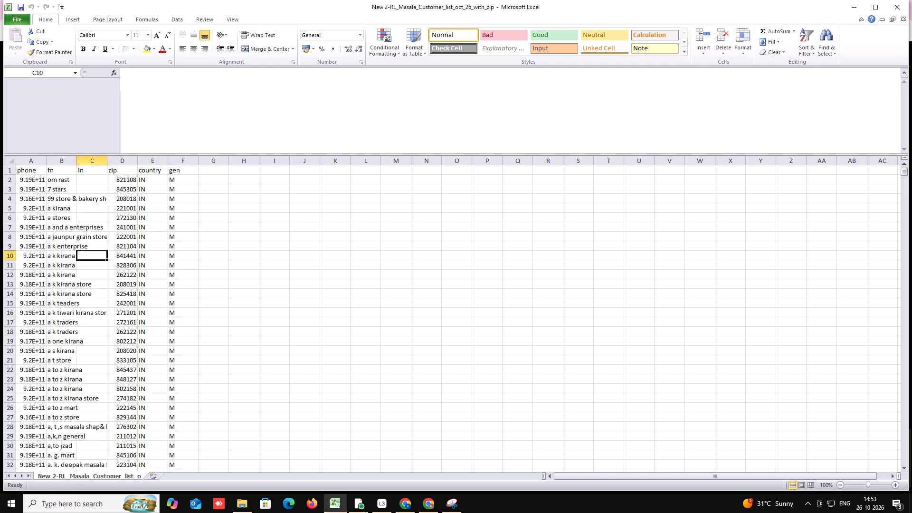
click(157, 262)
click(902, 5)
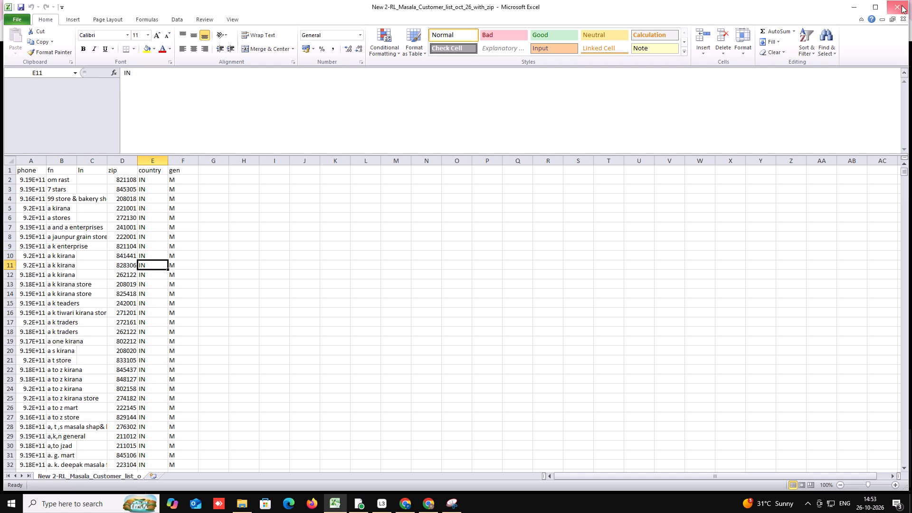
Open the New-1 without_ZIP customer list from Downloads, check its first rows and phone values, and close it.
double_click(257, 148)
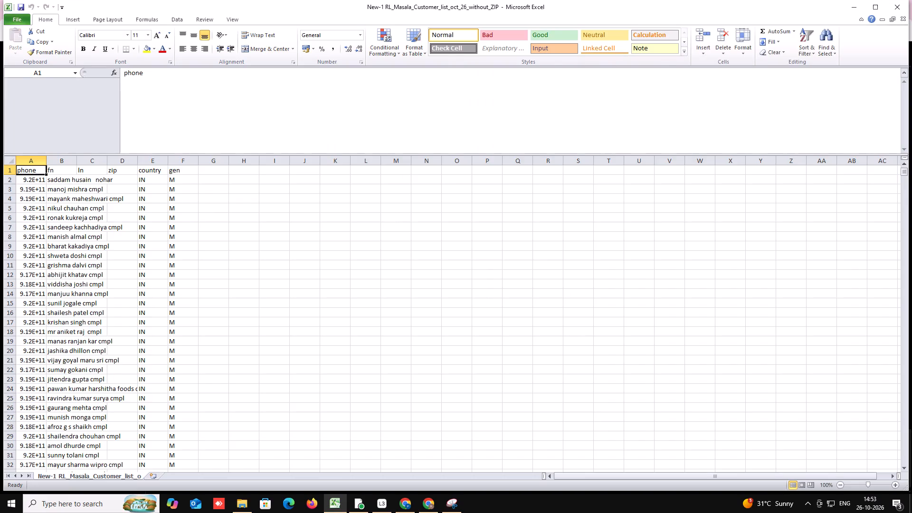
click(171, 195)
click(138, 199)
click(88, 201)
click(27, 200)
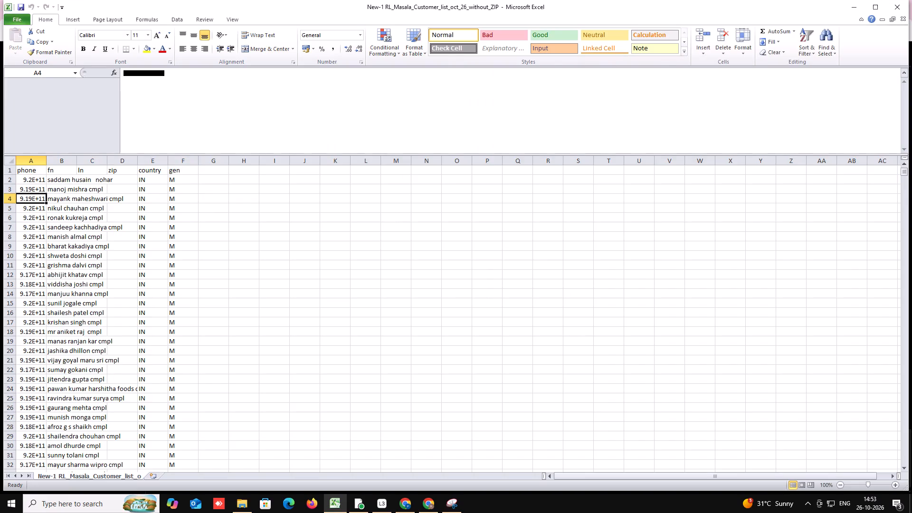
click(898, 4)
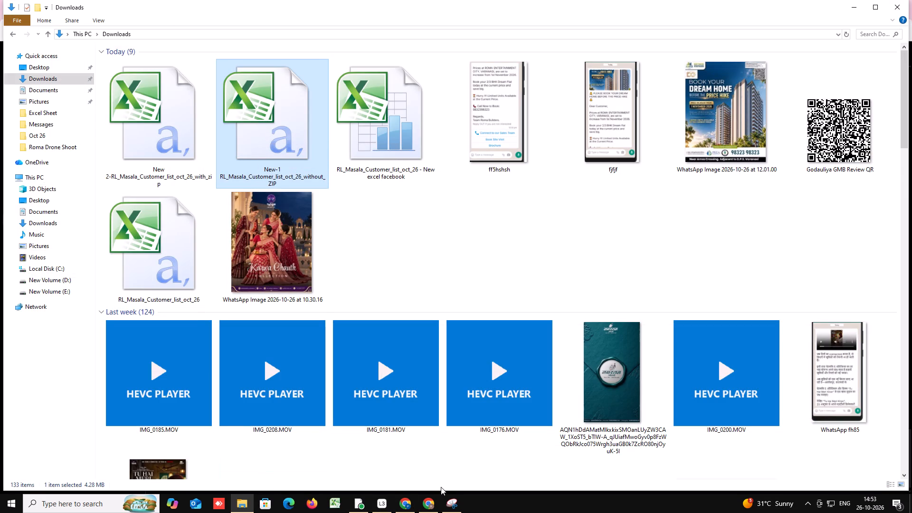
In Chrome's Ads Manager, remove New-RL_Masala_Customer_list_oct_26 - New.csv from the audience's Add list stage, then revisit Prepare list and return to Add list.
click(402, 503)
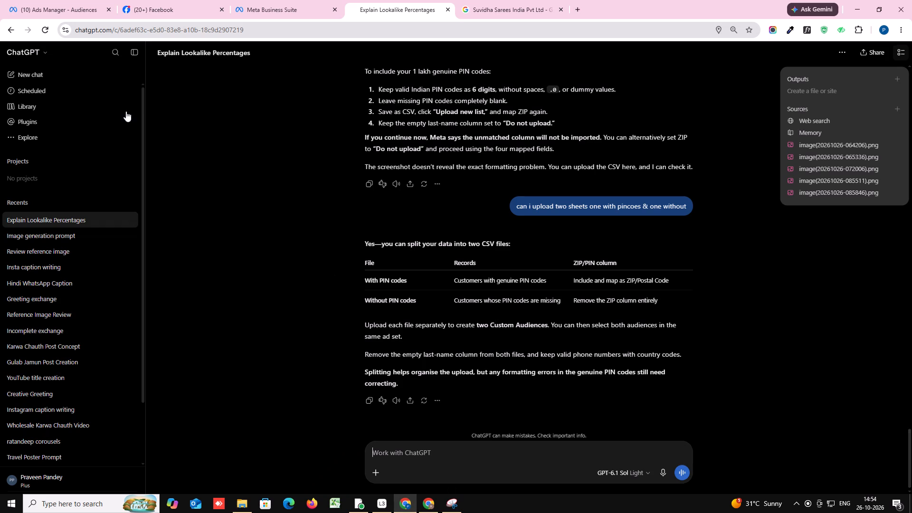
click(58, 4)
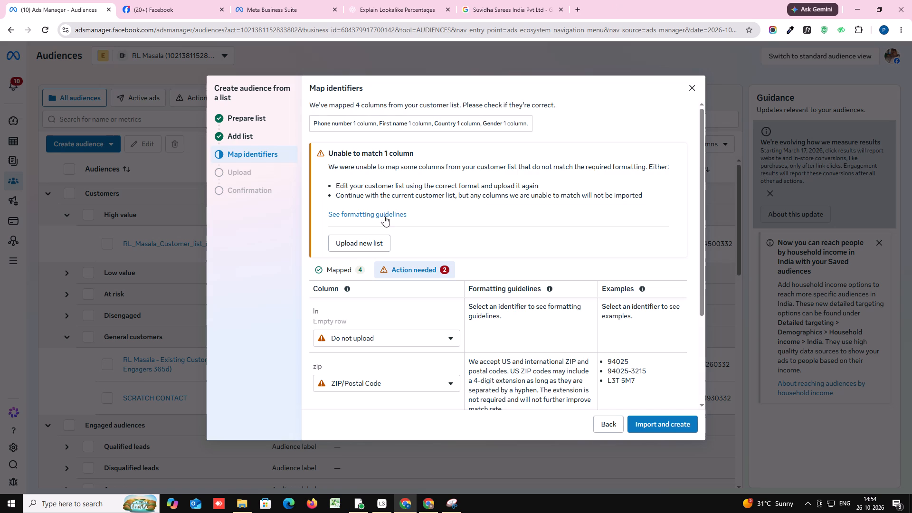
click(247, 135)
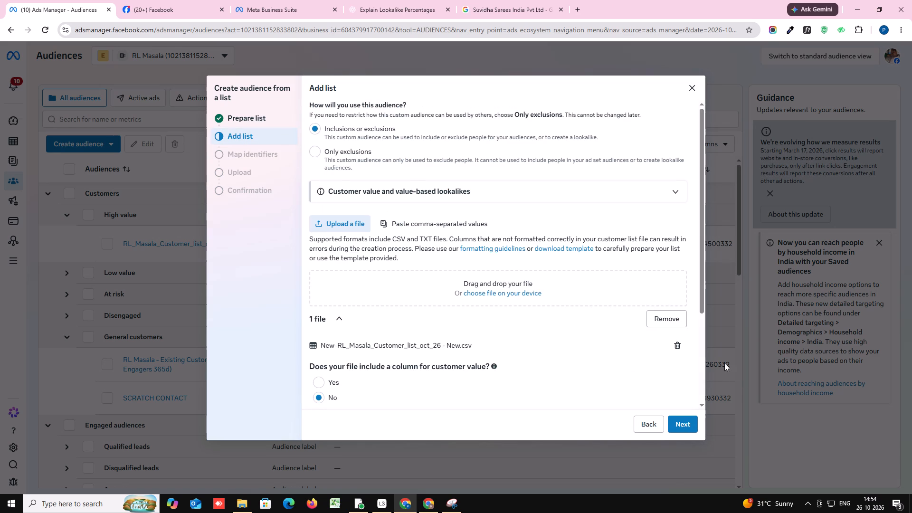
click(677, 344)
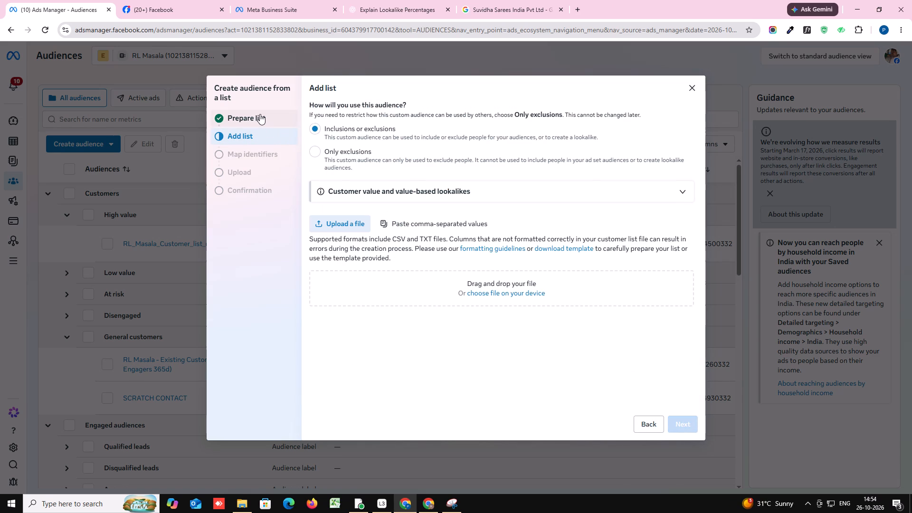
click(260, 114)
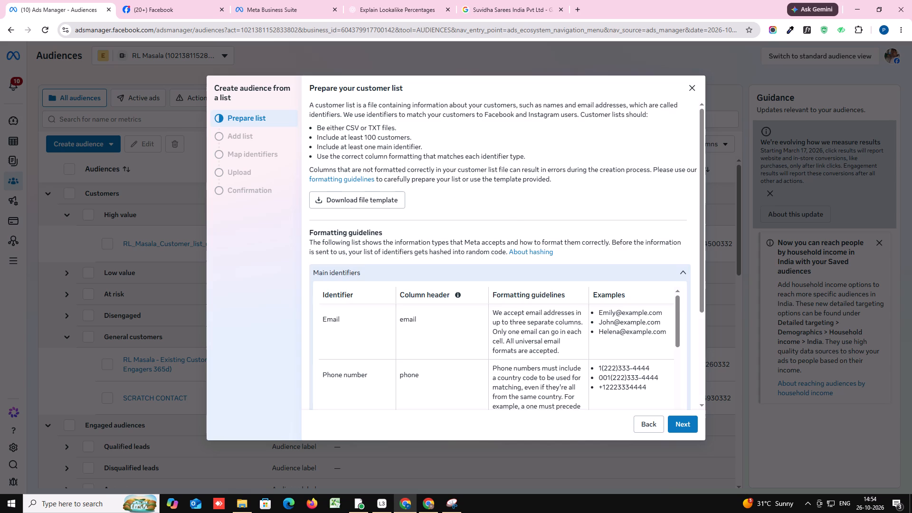
click(691, 421)
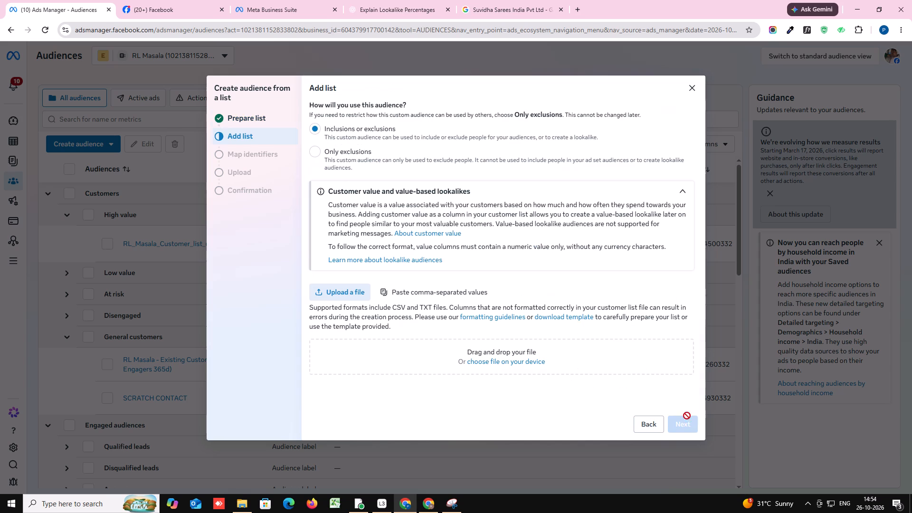
Add New-1 RL_Masala_Customer_list_oct_26_without_ZIP.csv to the audience, recheck the Add list stage, and import and create it without an audience label.
click(508, 362)
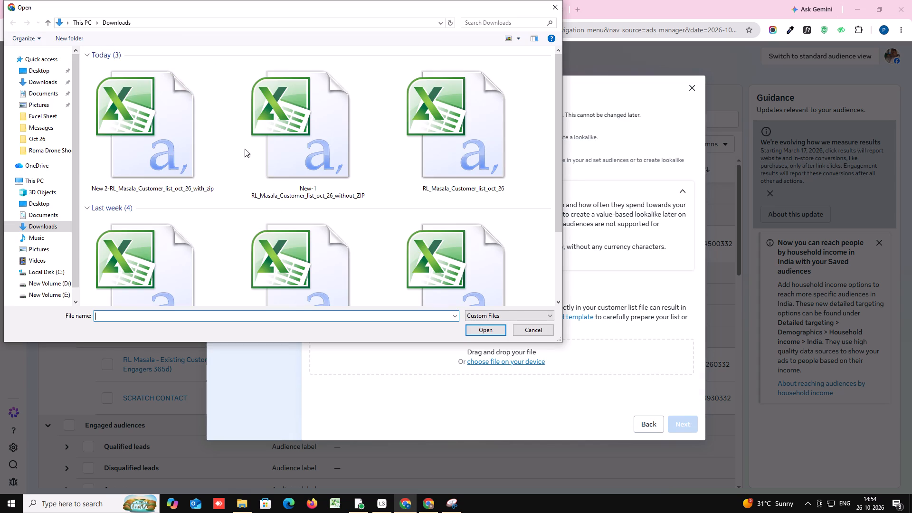
double_click(291, 137)
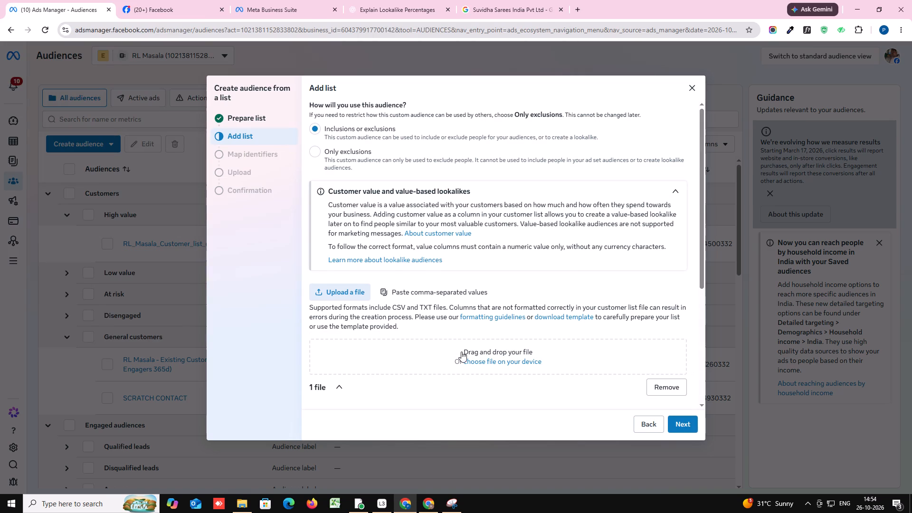
scroll(462, 350, down, 2)
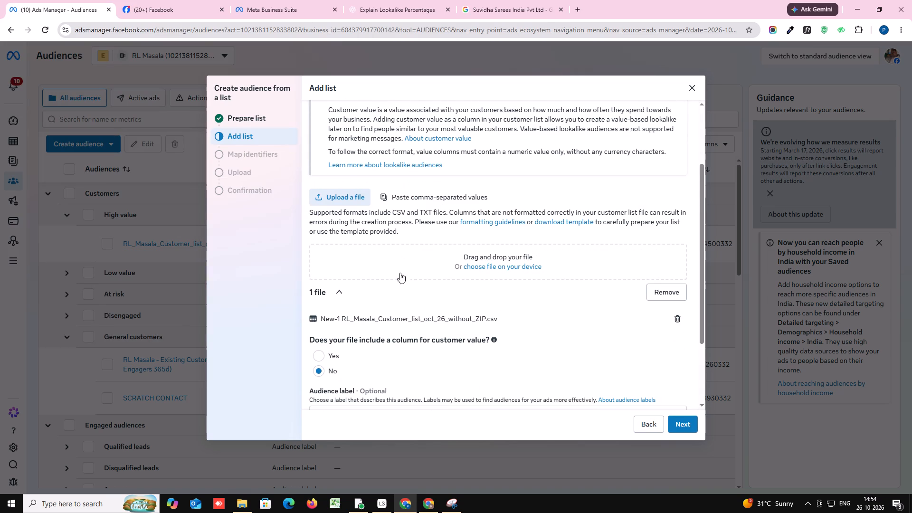
scroll(418, 331, down, 3)
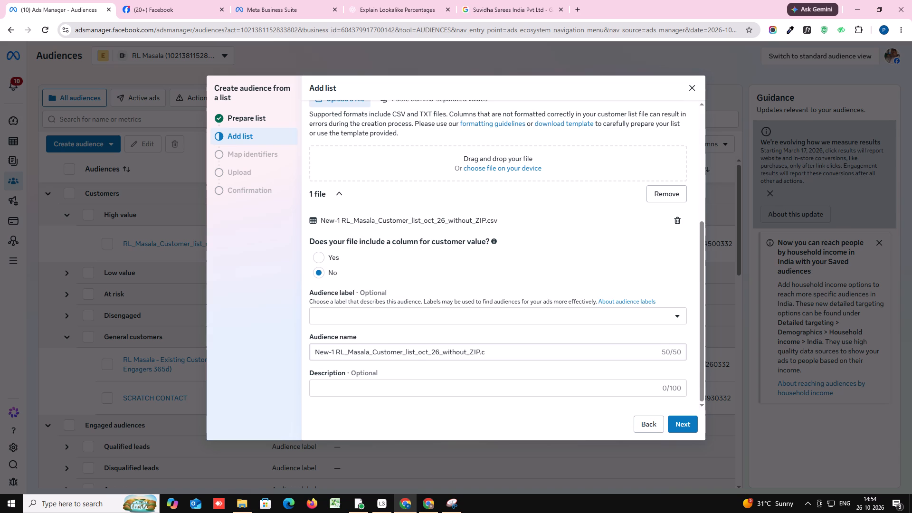
scroll(513, 352, down, 2)
click(691, 427)
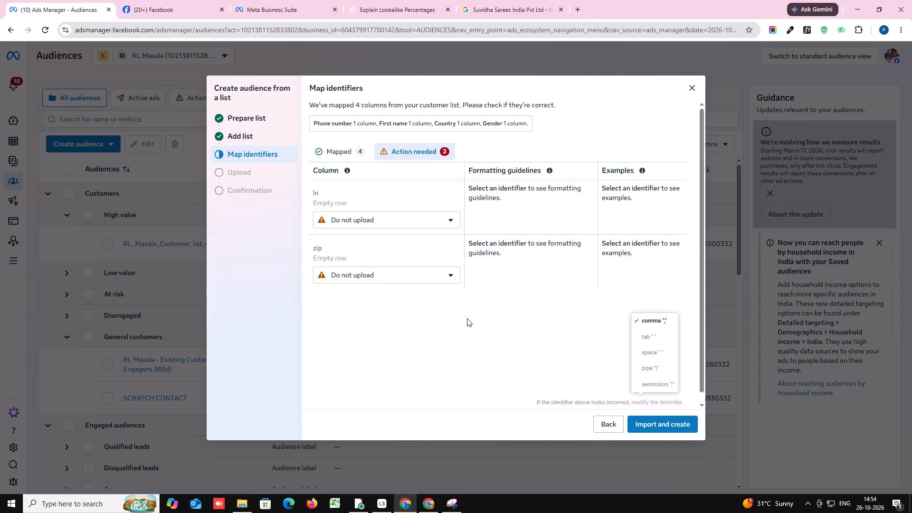
click(246, 137)
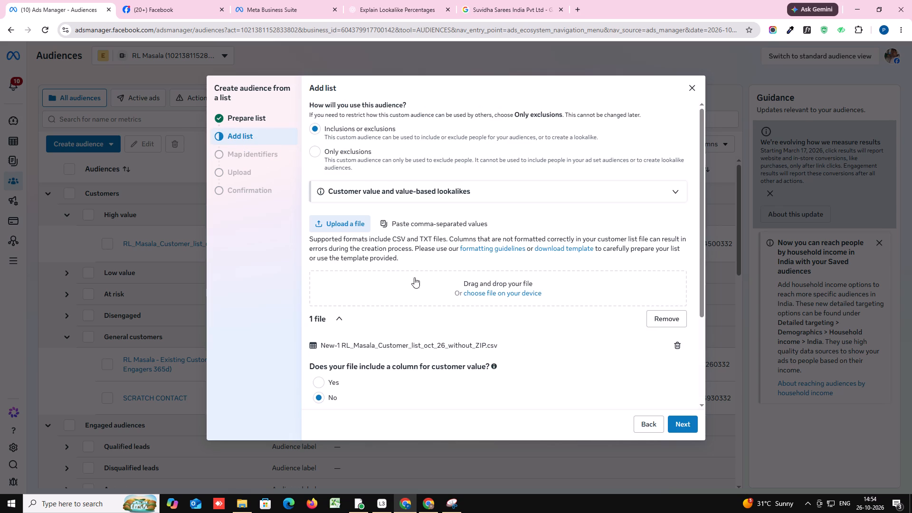
scroll(424, 283, down, 7)
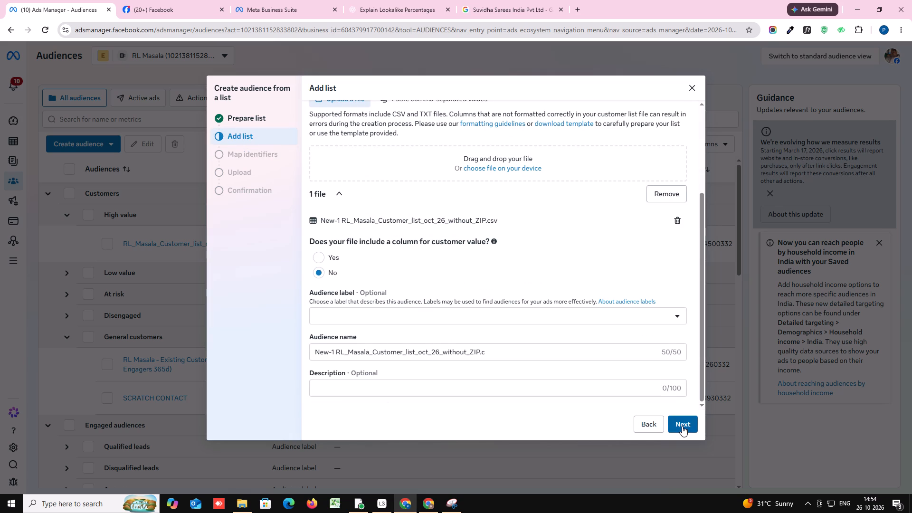
click(682, 426)
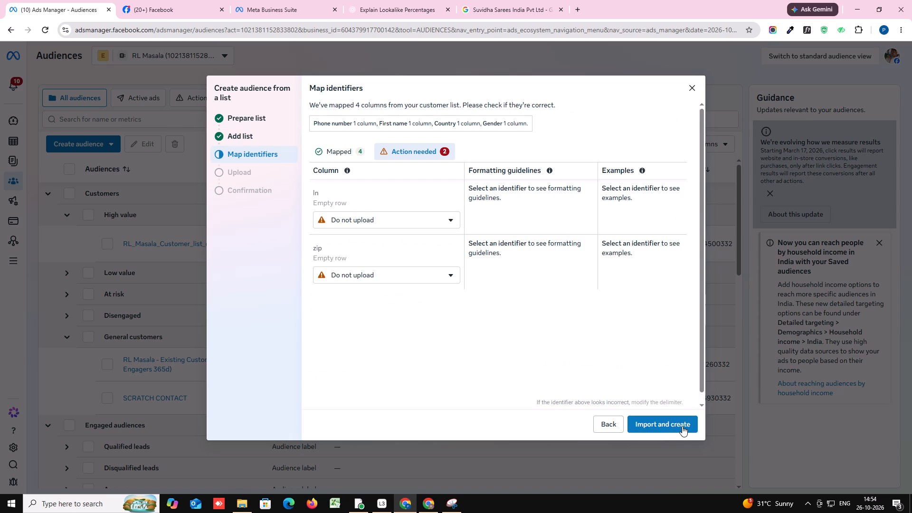
click(682, 426)
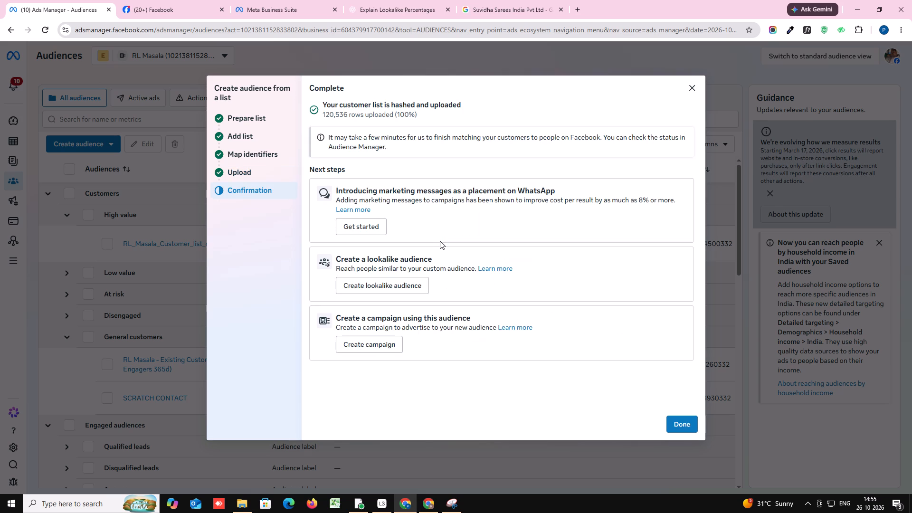
click(691, 425)
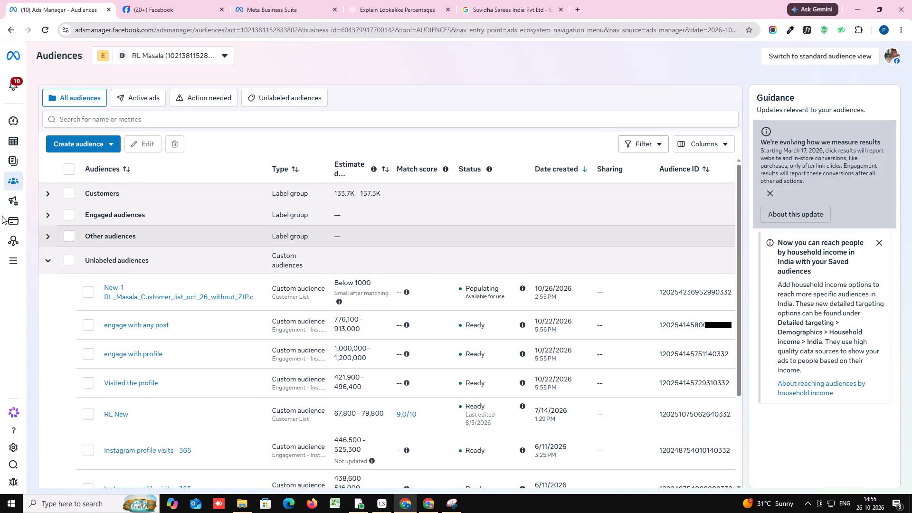
Create another customer list custom audience from New 2-RL_Masala_Customer_list_oct_26_with_zip.csv, leaving the ln column as Do not upload and the label empty.
click(111, 145)
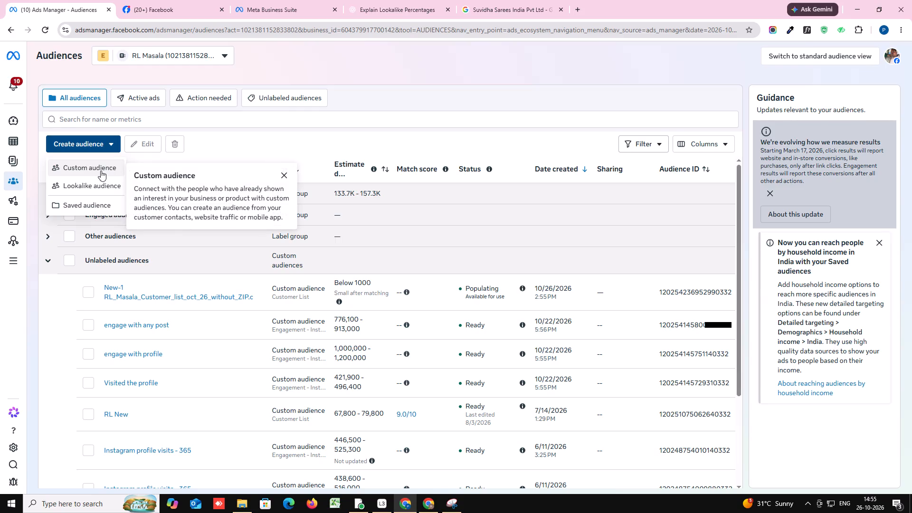
click(101, 171)
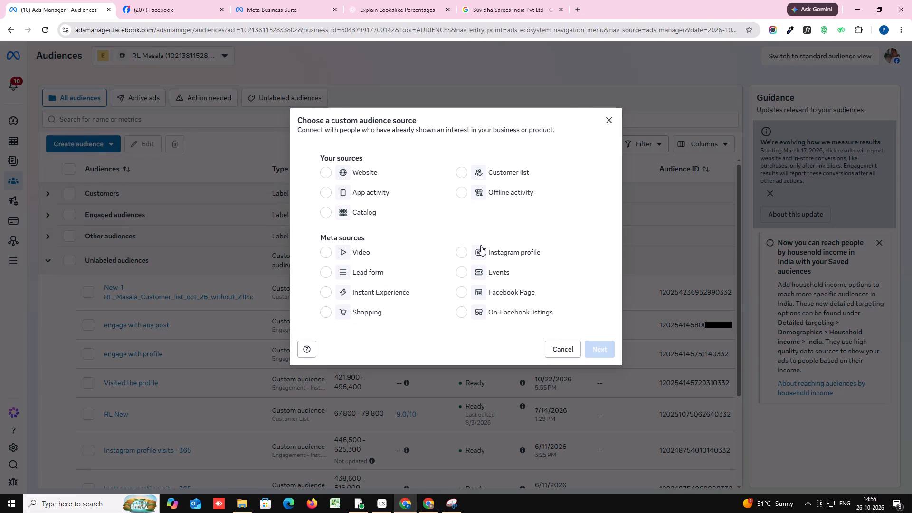
click(465, 170)
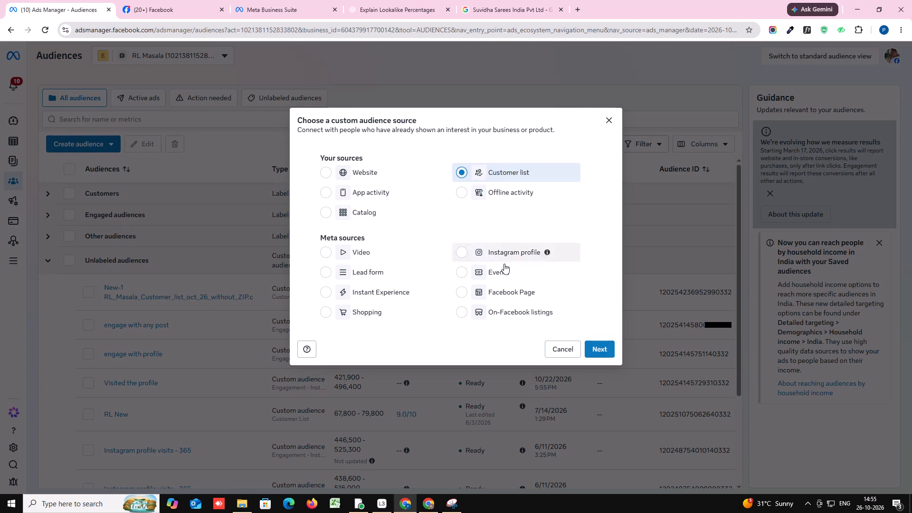
click(594, 346)
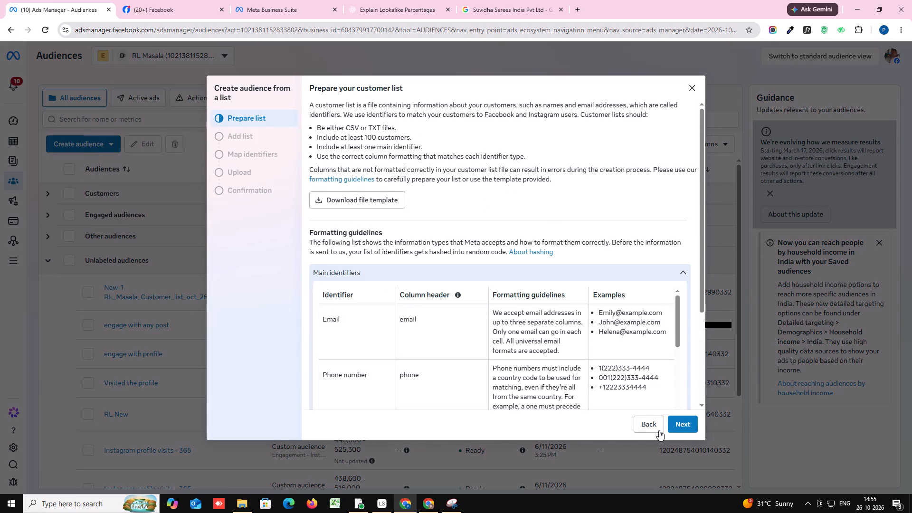
click(676, 425)
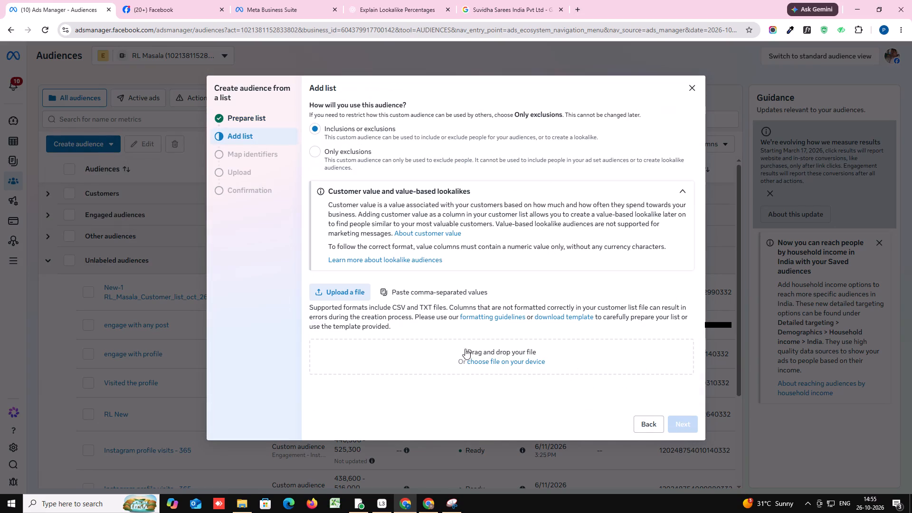
click(498, 365)
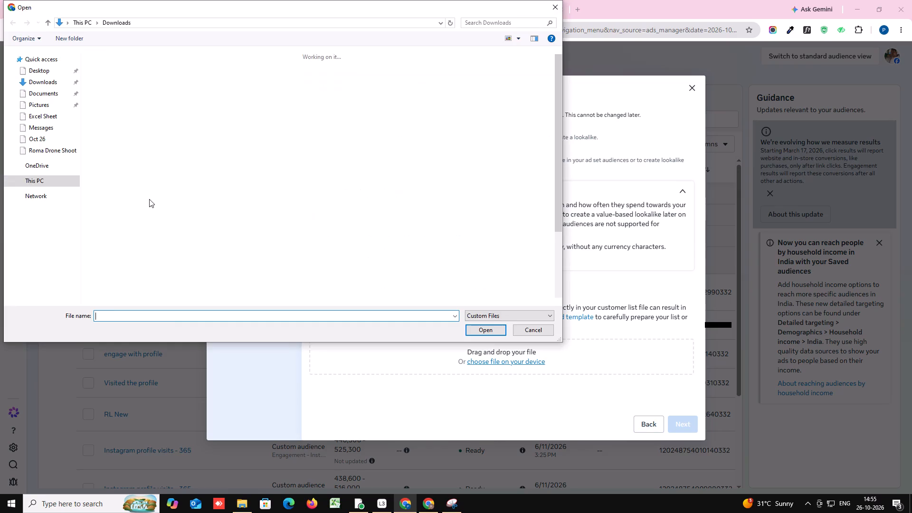
double_click(144, 145)
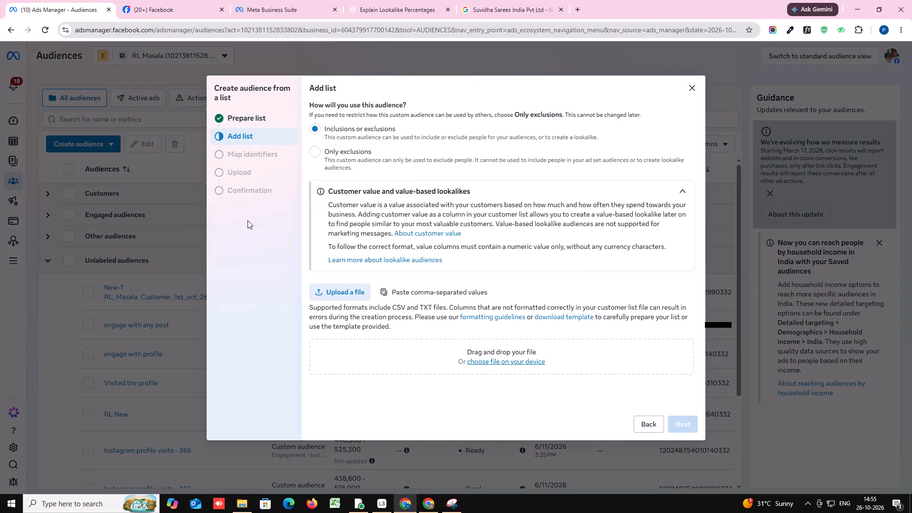
scroll(384, 263, down, 4)
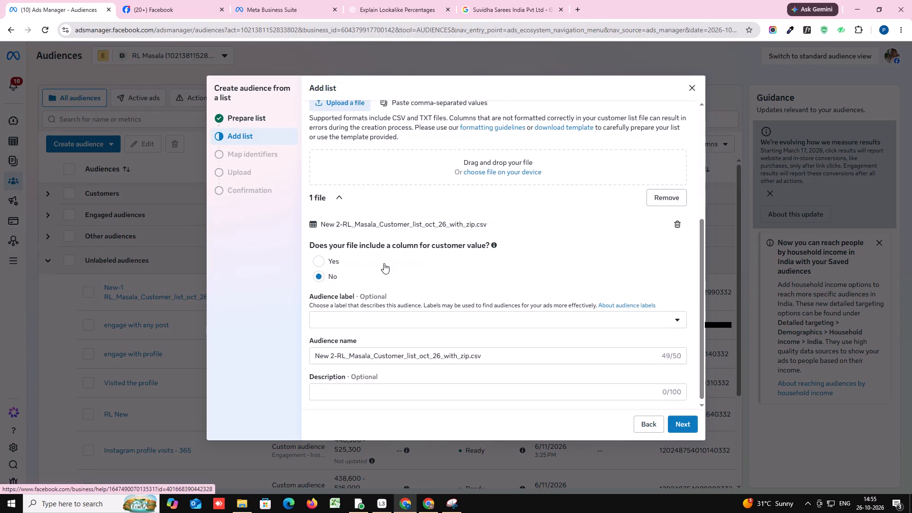
scroll(489, 357, down, 3)
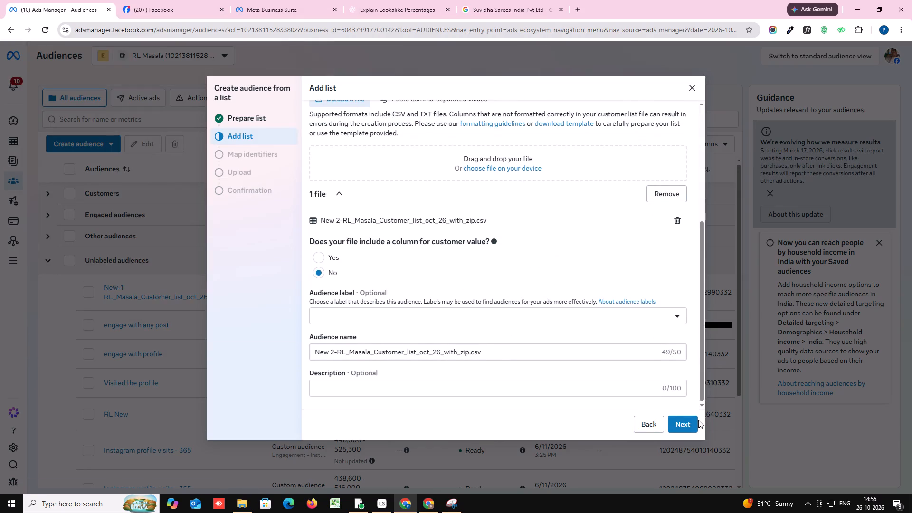
click(691, 420)
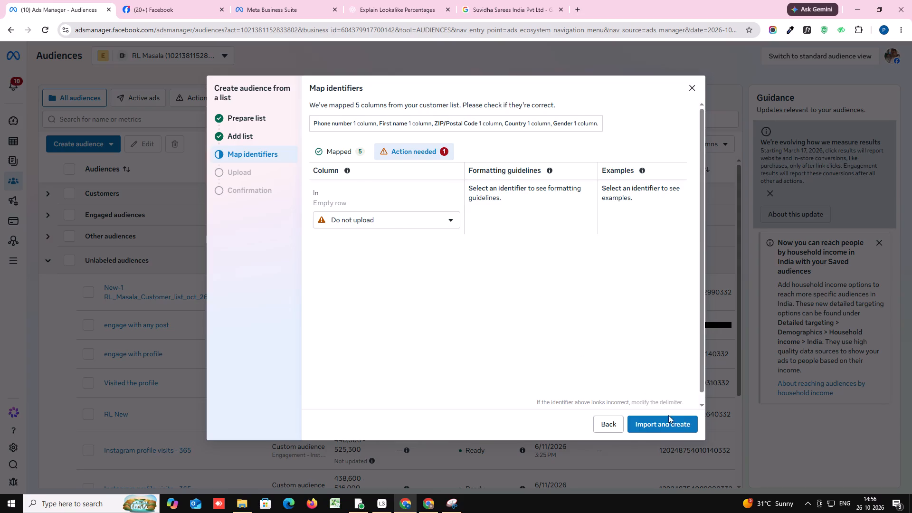
click(677, 425)
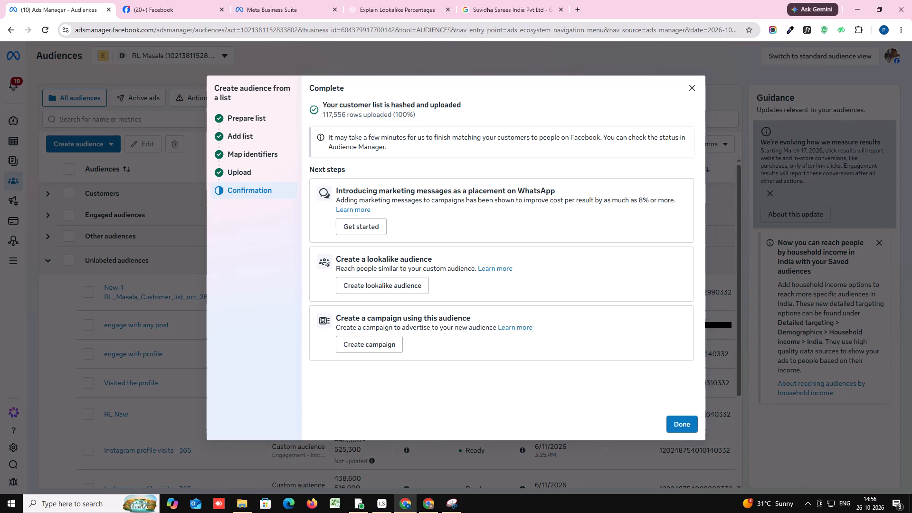
click(682, 427)
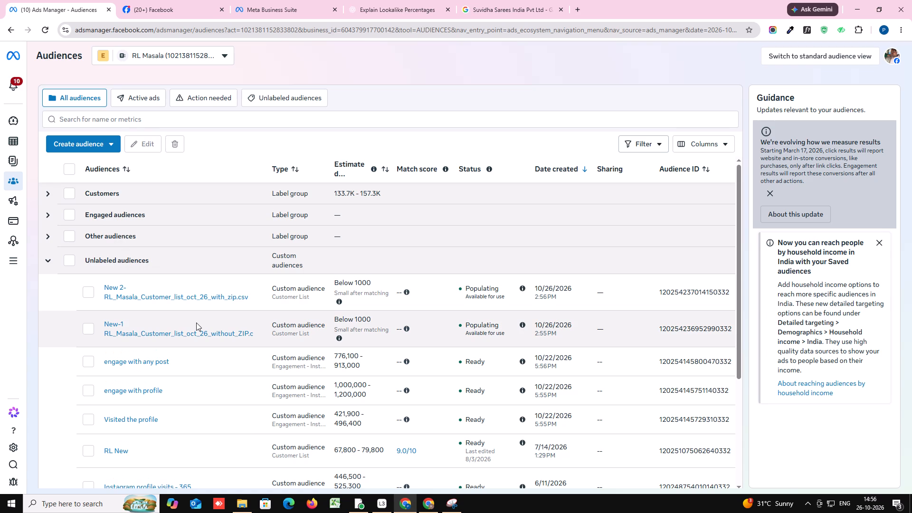
Review the Unlabeled audiences entries for the two new customer lists, expand the Customers group, and reload the Audiences page.
scroll(196, 323, down, 6)
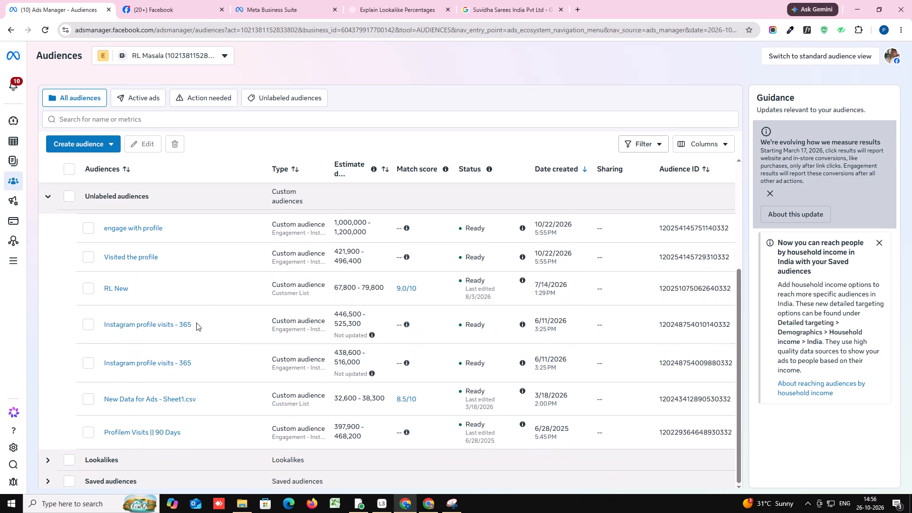
scroll(196, 323, down, 1)
scroll(196, 323, up, 13)
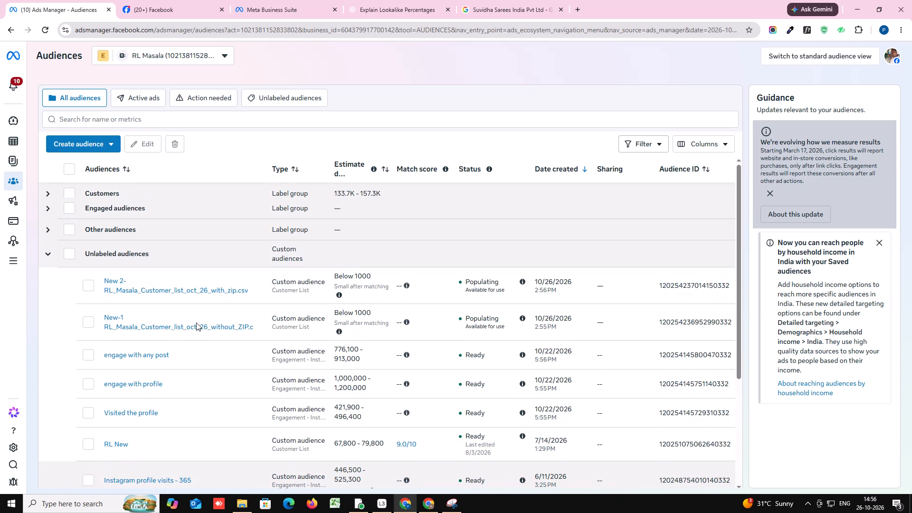
click(43, 192)
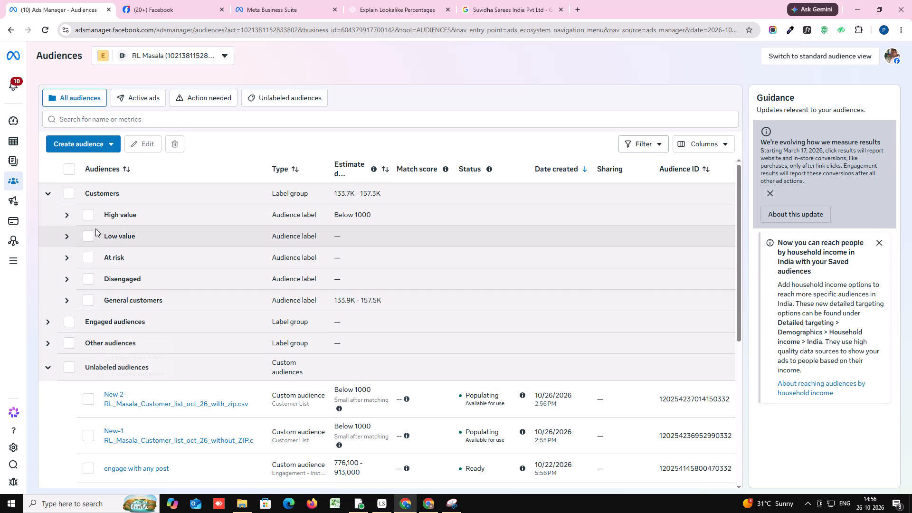
click(49, 26)
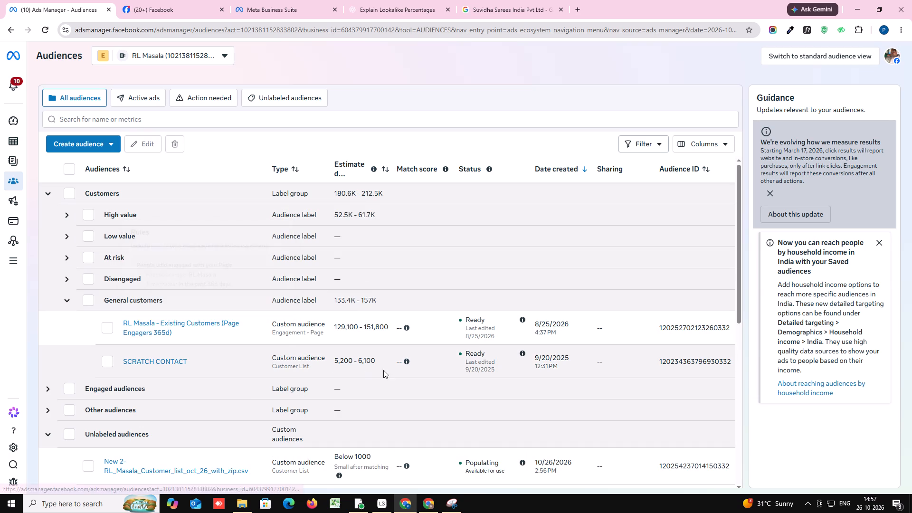
Examine the customer, unlabeled and saved audiences in the refreshed list, expanding Saved audiences and the High value customer label.
scroll(175, 266, down, 3)
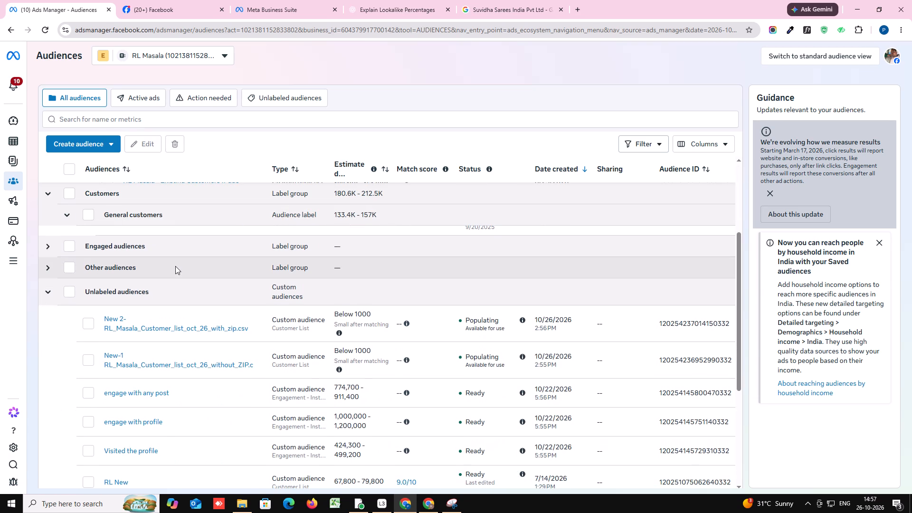
scroll(175, 266, down, 2)
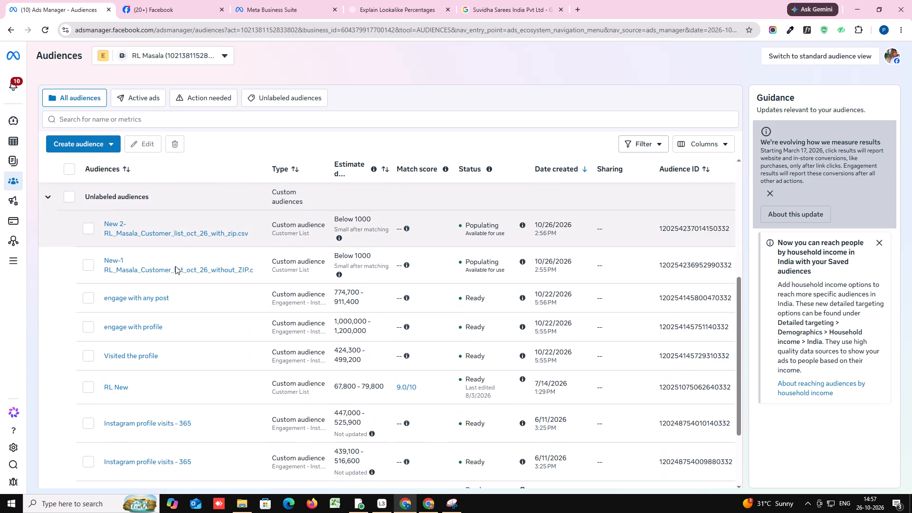
scroll(175, 266, down, 6)
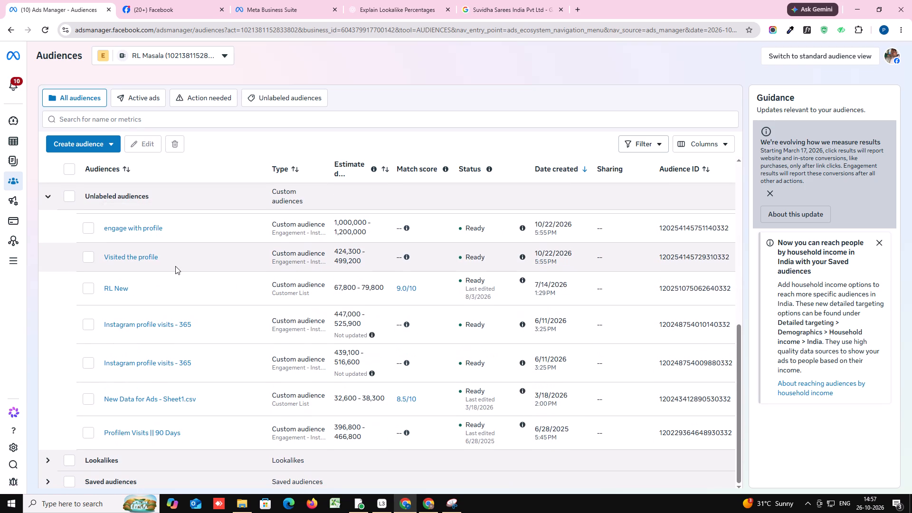
scroll(175, 266, down, 3)
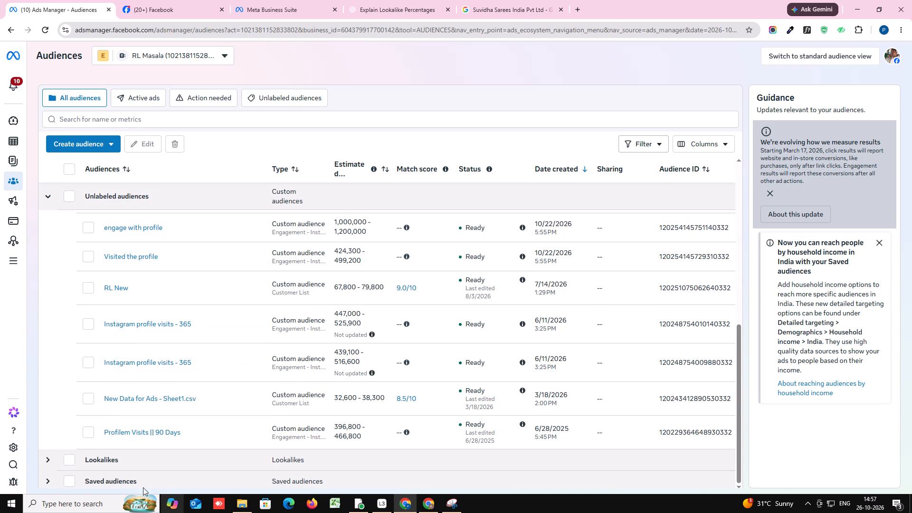
click(46, 481)
scroll(65, 464, down, 3)
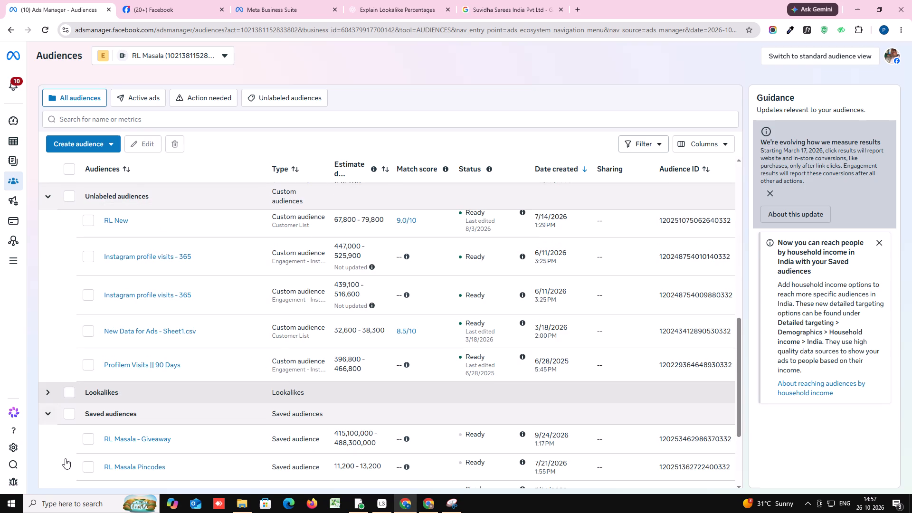
scroll(58, 408, down, 6)
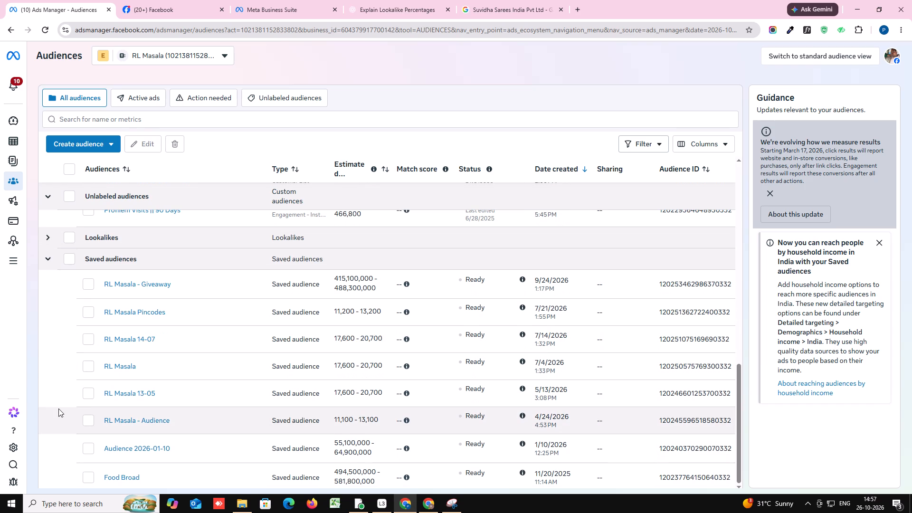
scroll(58, 408, up, 4)
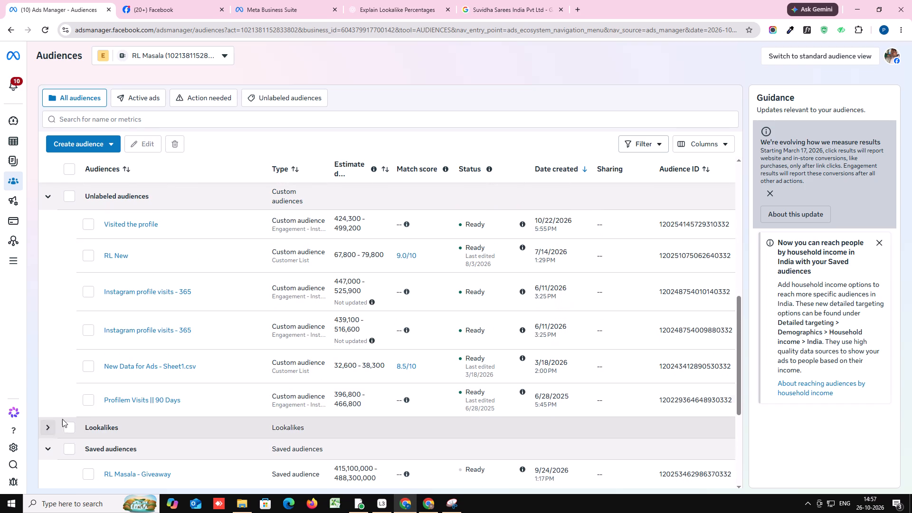
scroll(75, 412, up, 9)
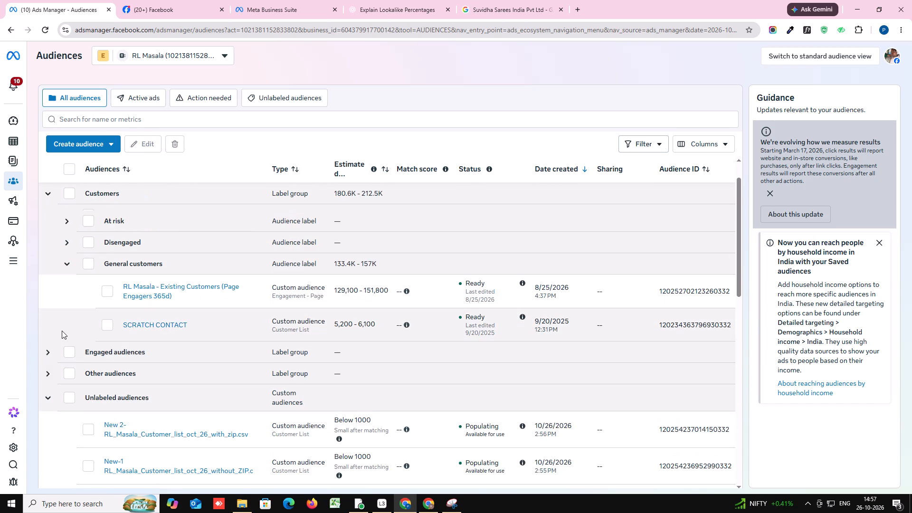
scroll(62, 331, up, 1)
scroll(58, 335, down, 1)
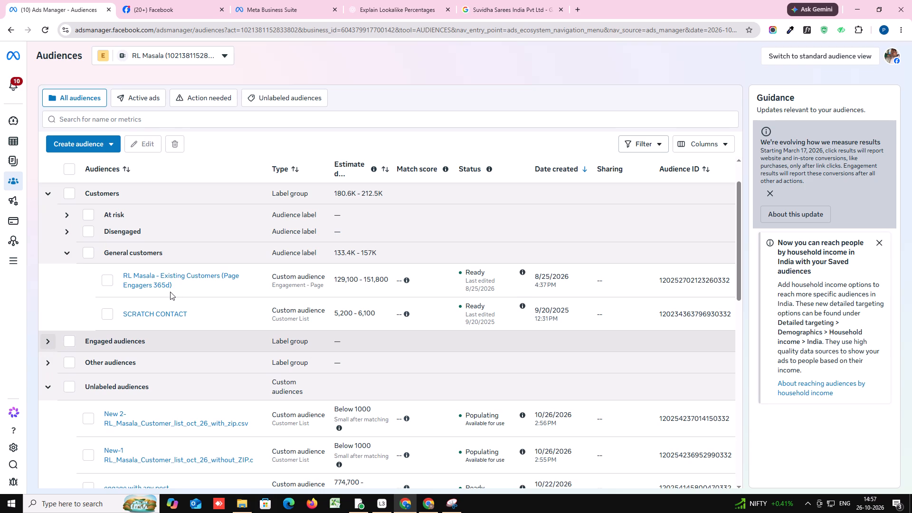
scroll(174, 292, up, 6)
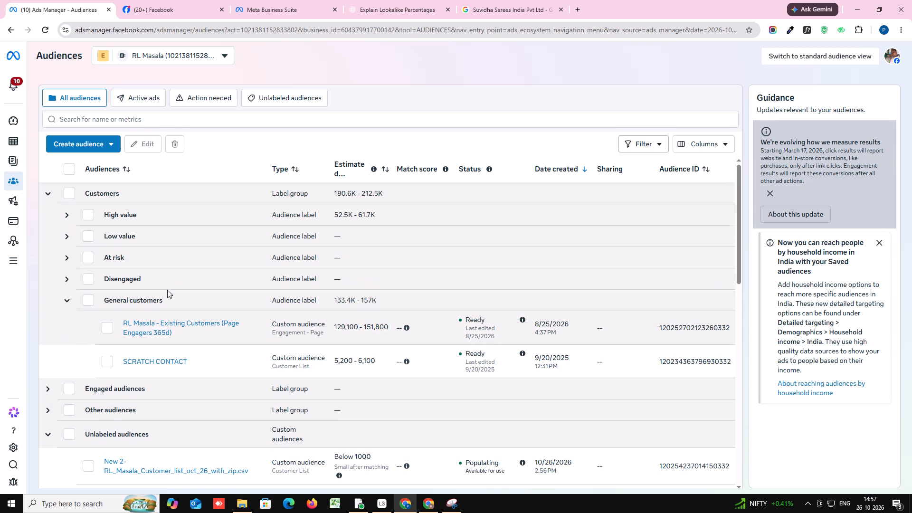
scroll(141, 251, up, 5)
click(62, 216)
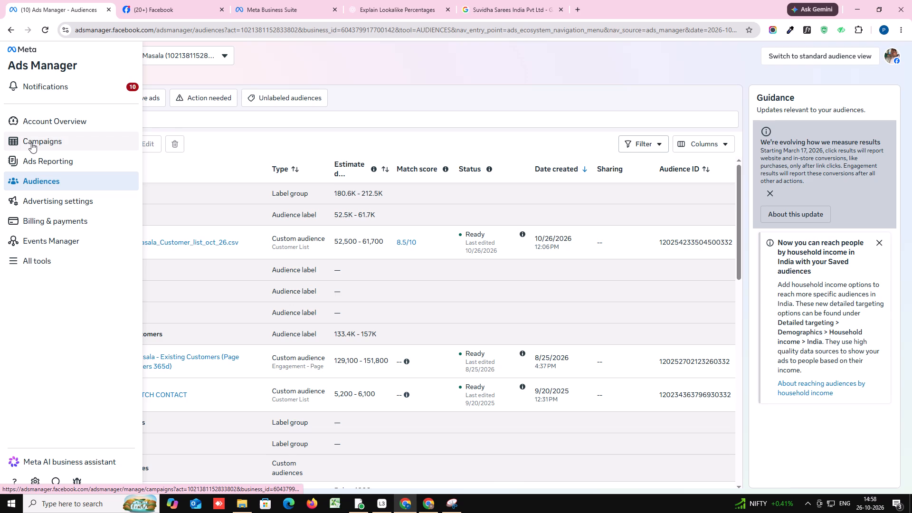
Open the Campaigns overview and set its reporting date range to Oct 25–26, 2026.
click(31, 142)
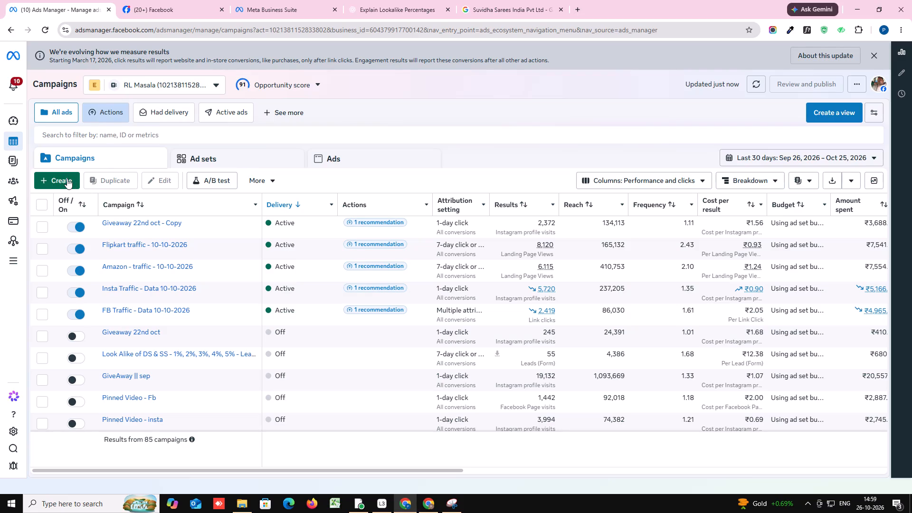
click(816, 155)
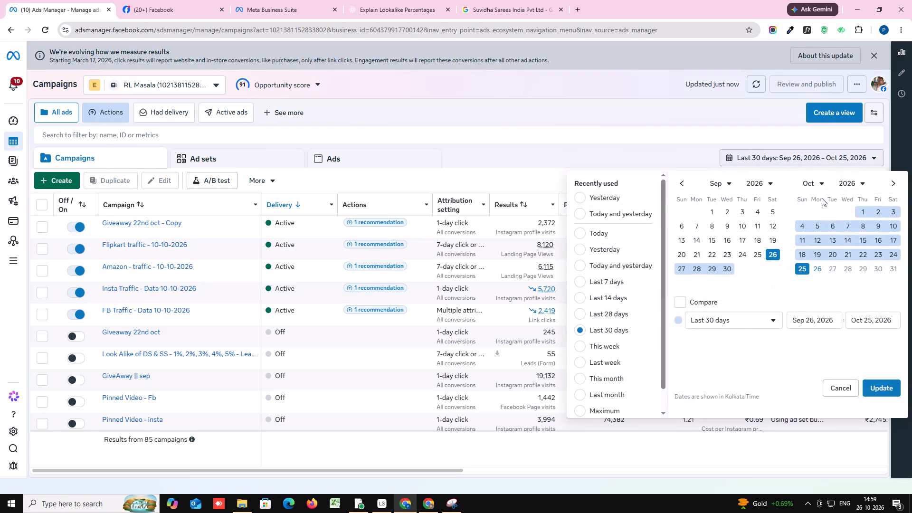
click(815, 272)
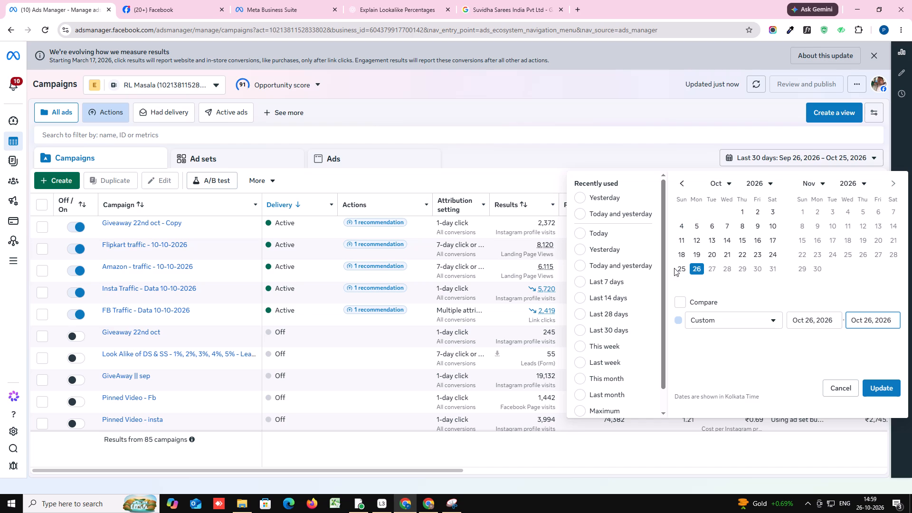
click(684, 270)
click(883, 389)
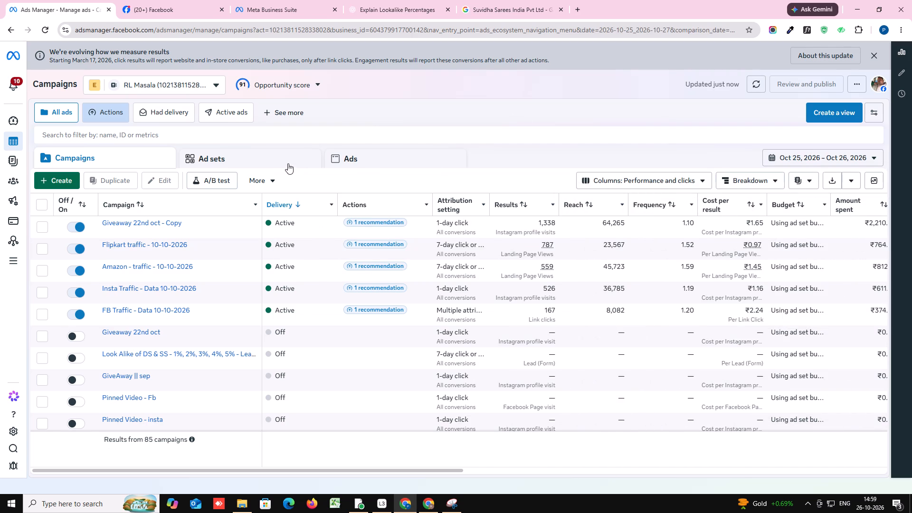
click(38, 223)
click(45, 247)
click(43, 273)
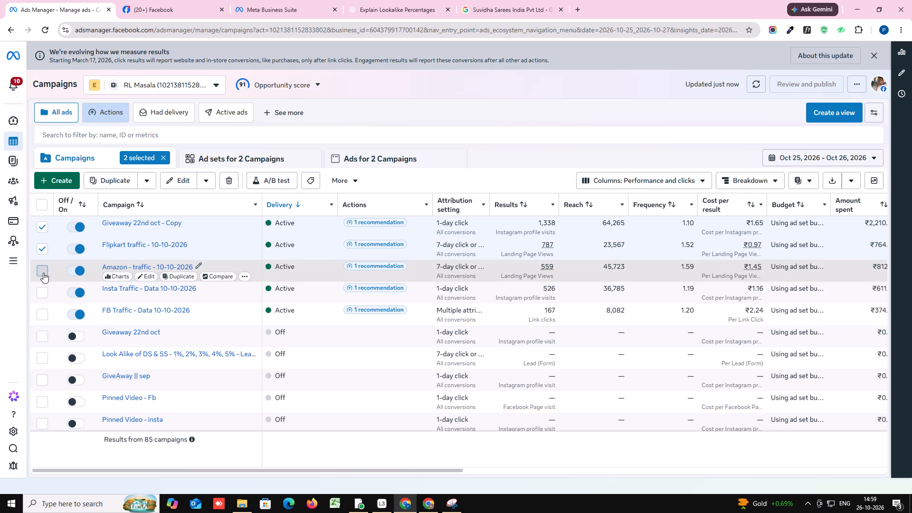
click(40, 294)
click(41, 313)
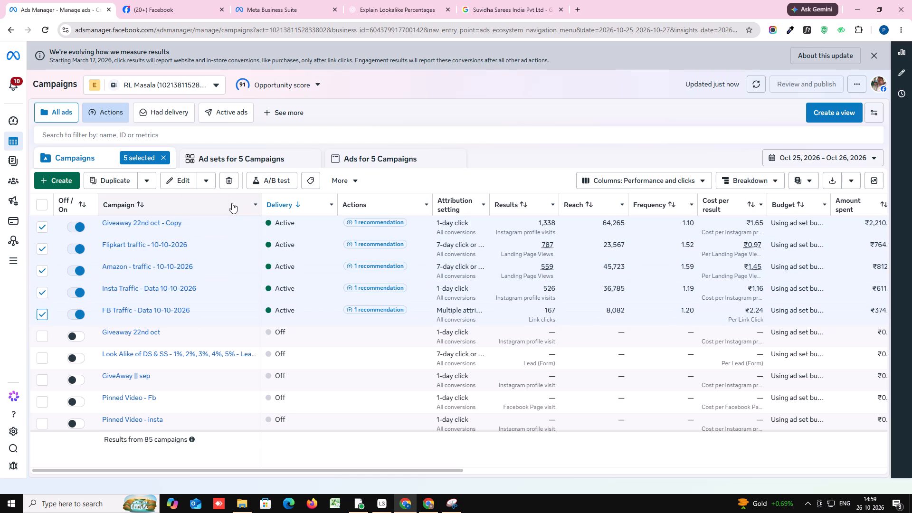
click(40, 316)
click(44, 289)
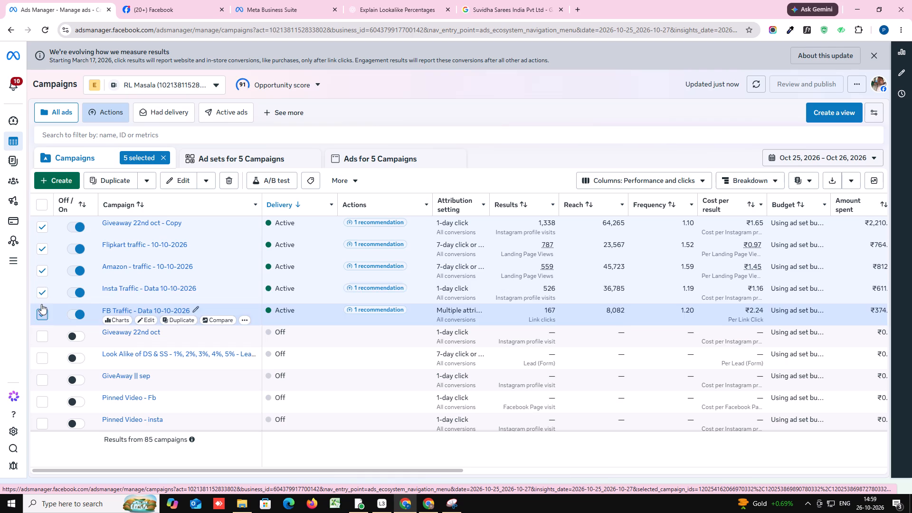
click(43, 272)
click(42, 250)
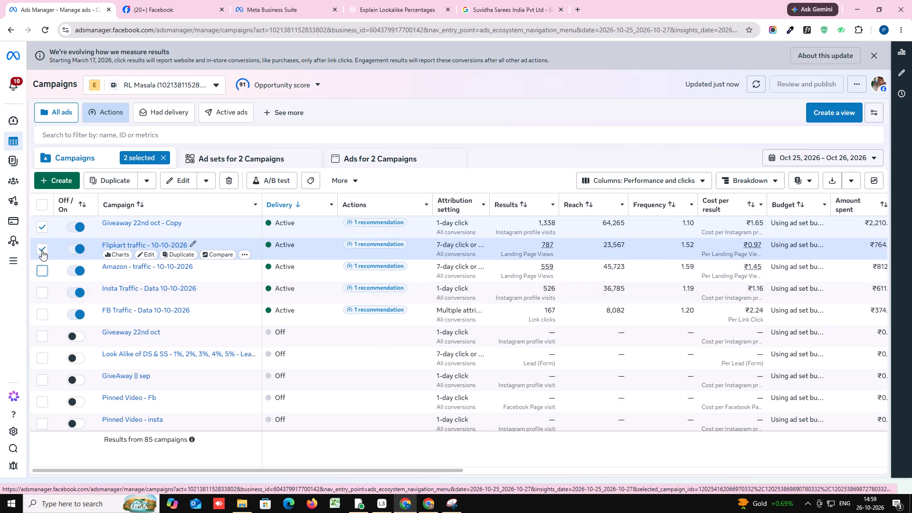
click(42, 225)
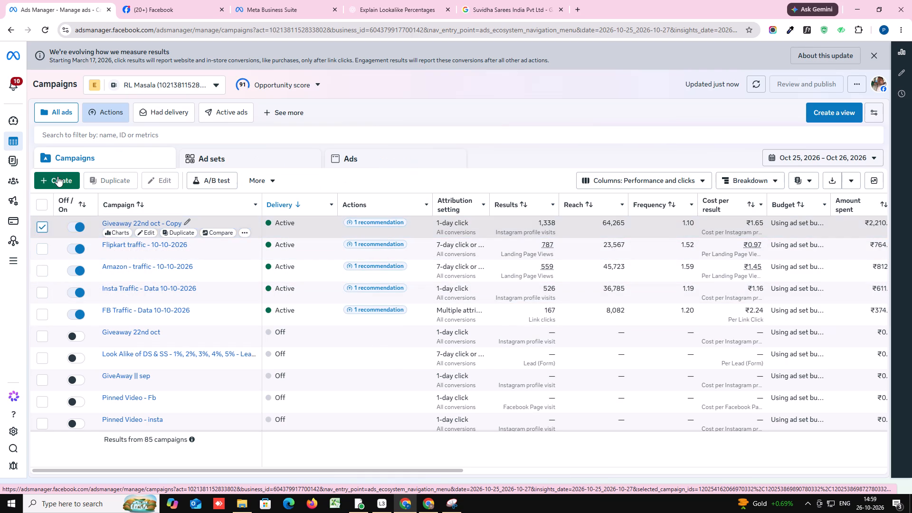
Create a new campaign with the Traffic objective and the Manual traffic campaign setup.
click(57, 176)
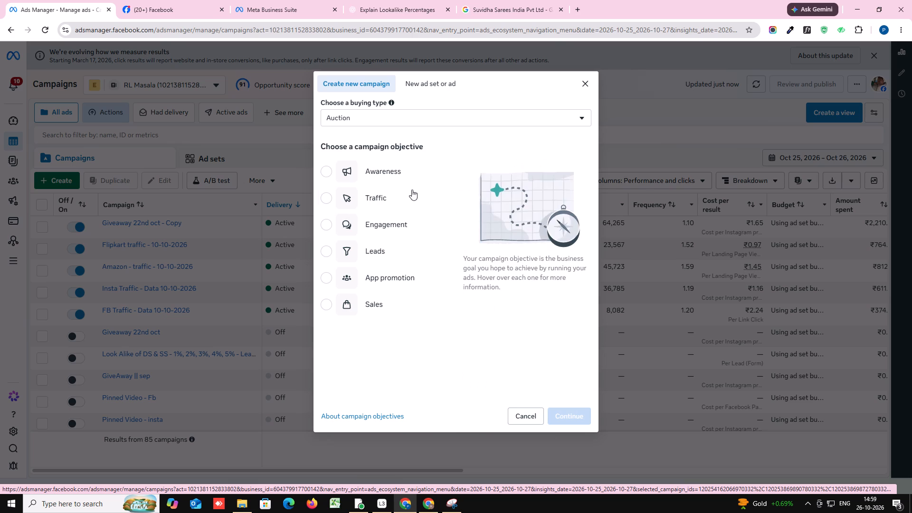
click(381, 197)
click(576, 415)
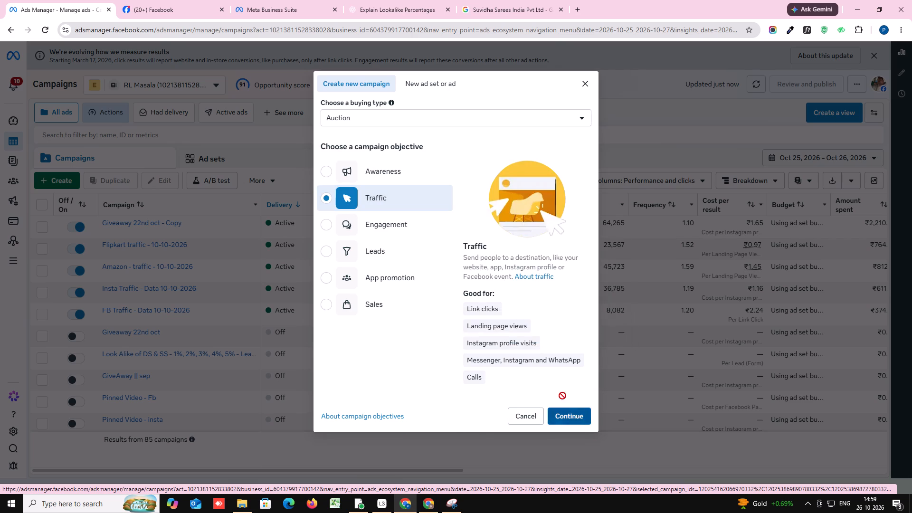
click(393, 270)
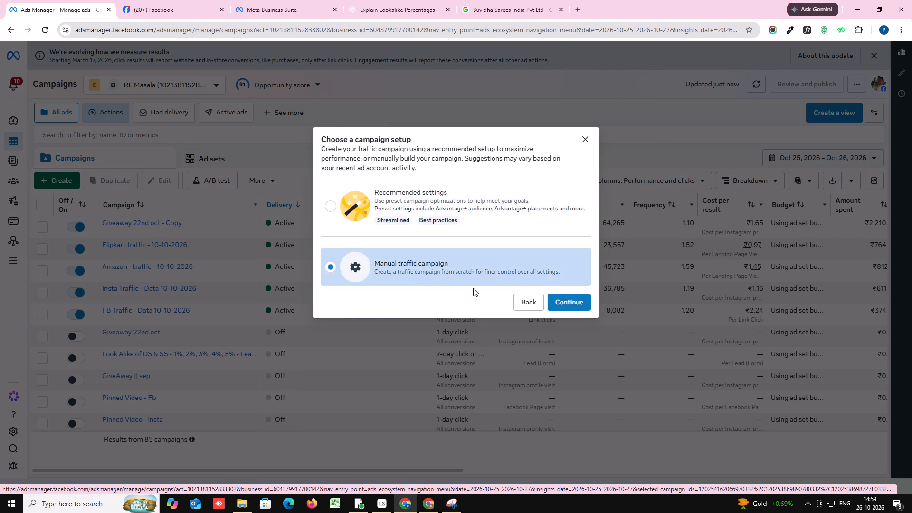
click(575, 303)
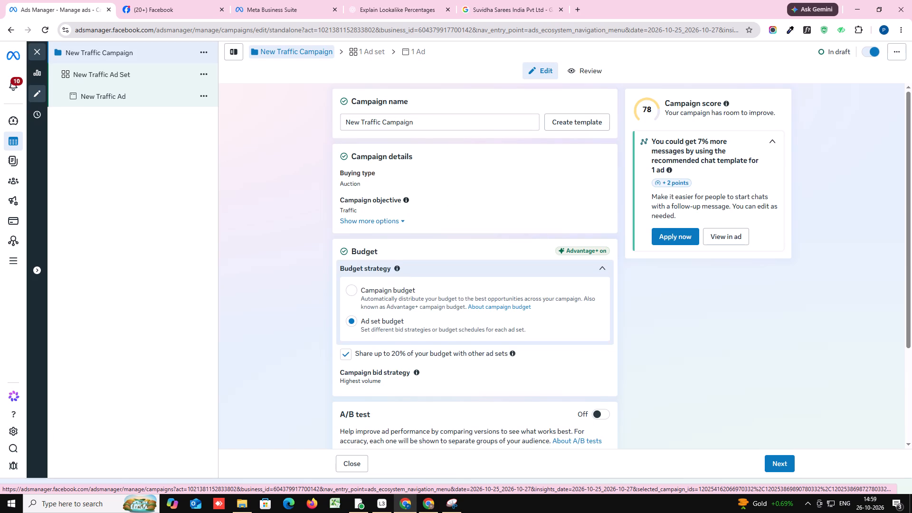
Rename the draft campaign as RL Masala Chhath Traffic Campaign.
drag(360, 121, 338, 125)
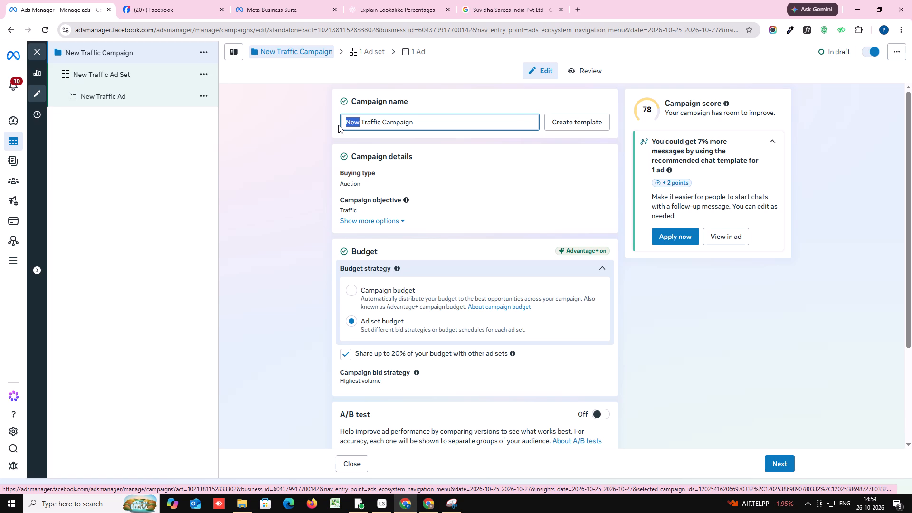
key(shift+r)
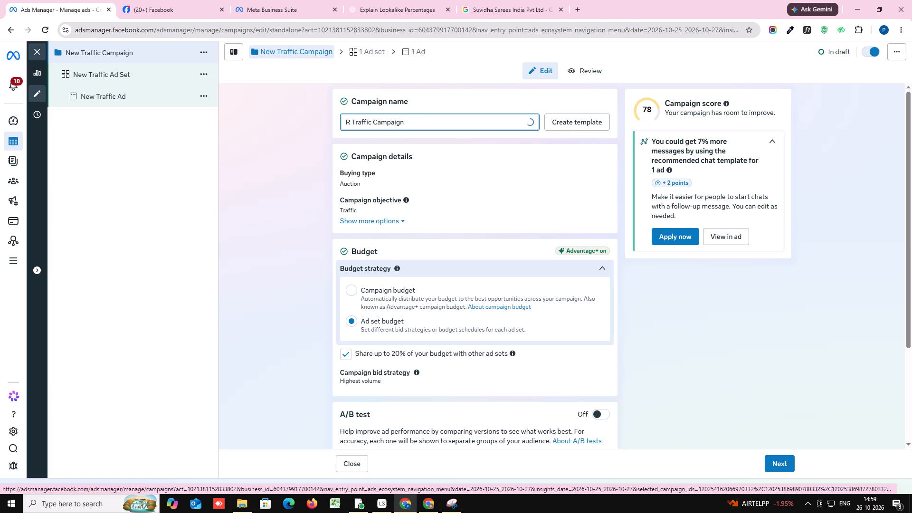
key(shift+l)
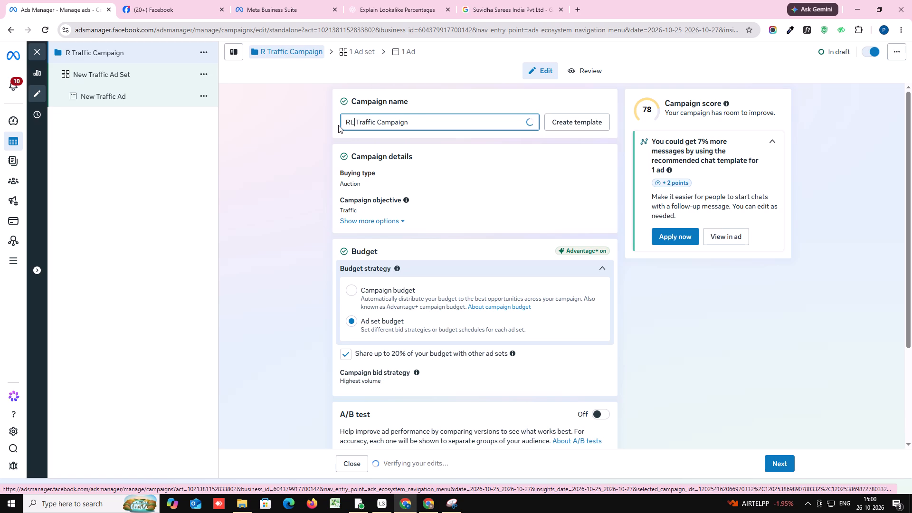
key(space)
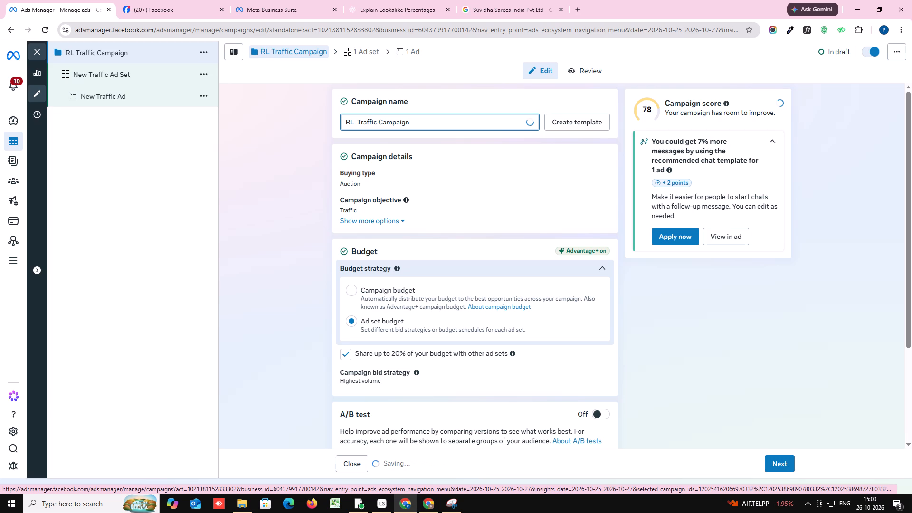
text(Masa)
text(l;a)
key(space)
key(BackSpace)
key(BackSpace)
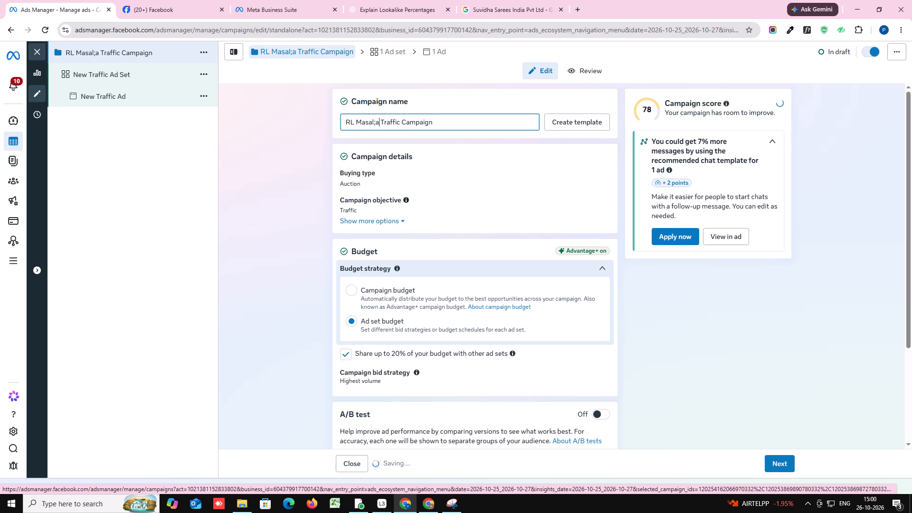
key(BackSpace)
text(a)
key(space)
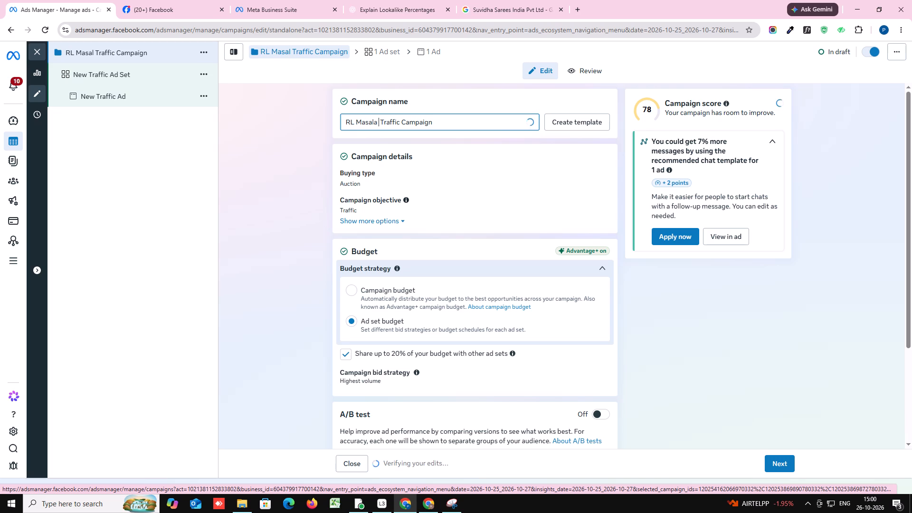
text(Chhath)
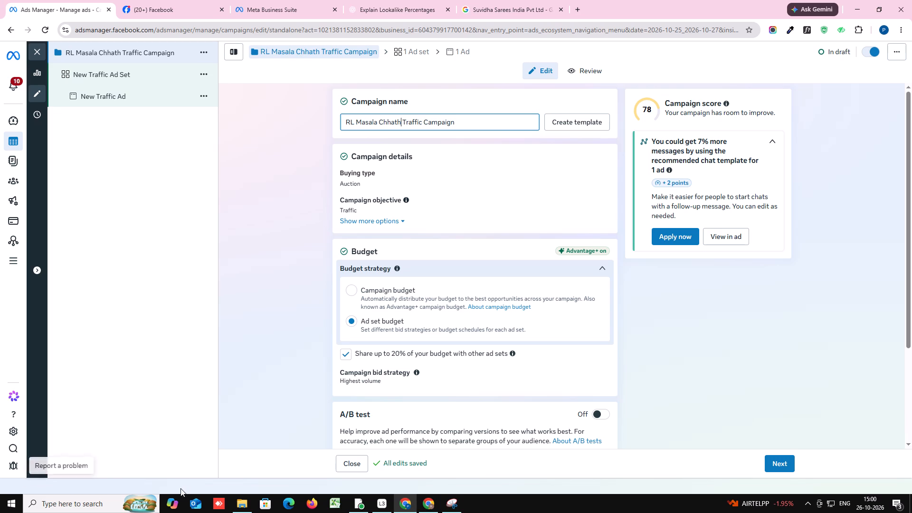
Switch to File Explorer and examine the March 26 folder under Navratan Jewellers > 2026 on New Volume (D:).
click(247, 505)
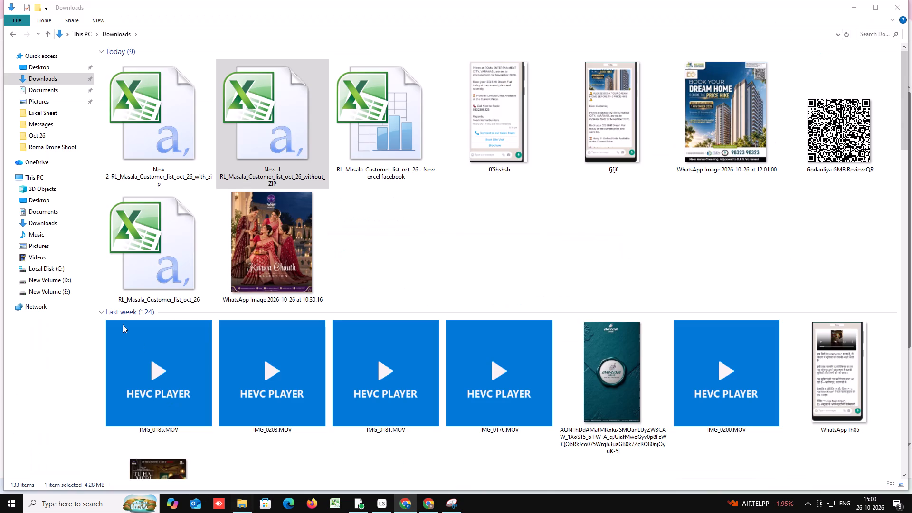
click(50, 280)
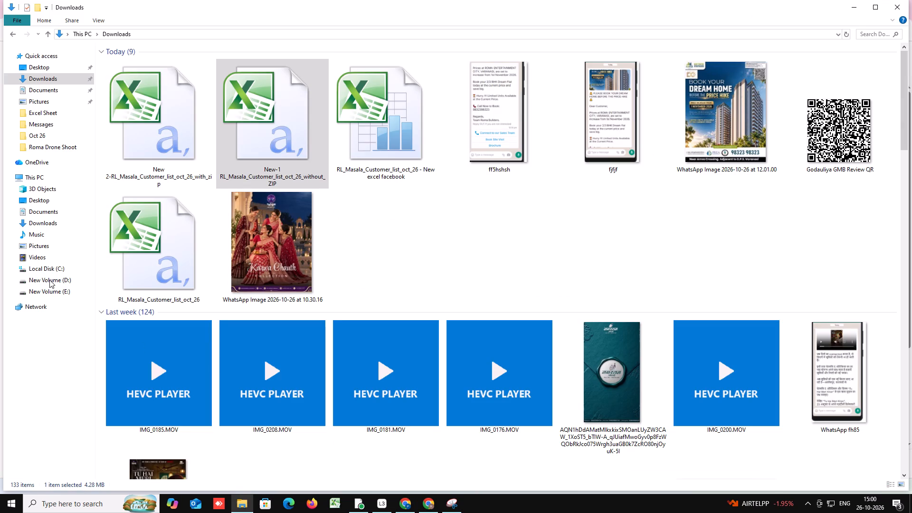
click(49, 280)
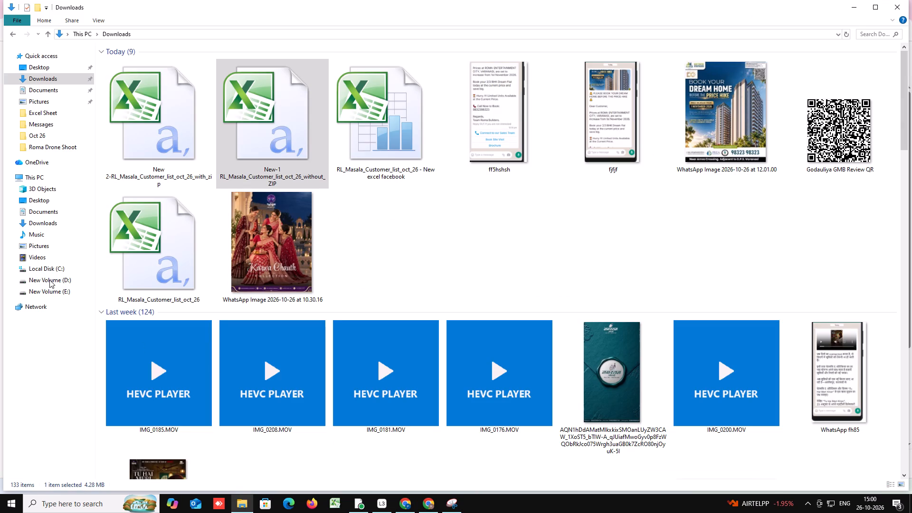
click(49, 280)
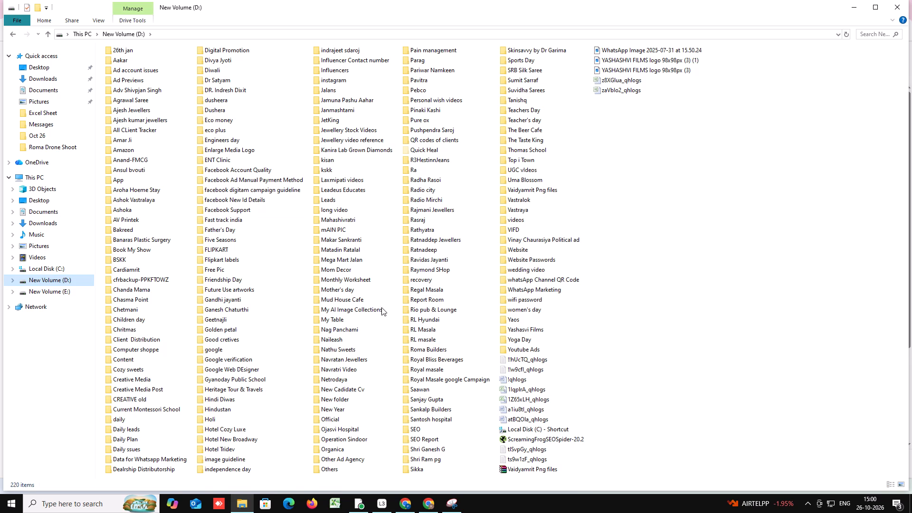
double_click(334, 357)
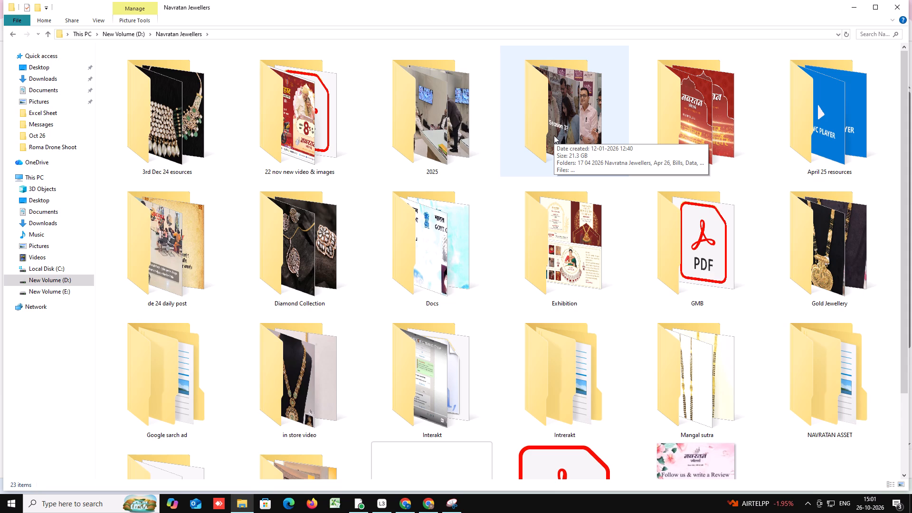
double_click(554, 135)
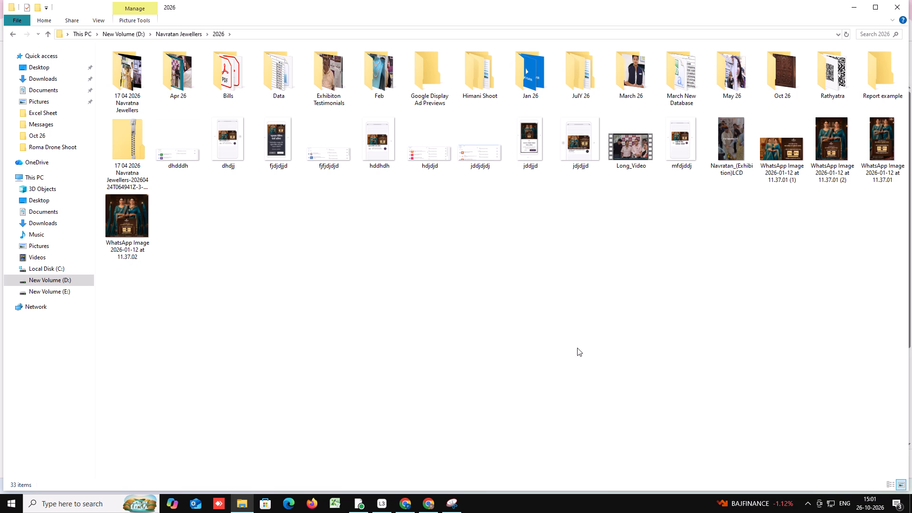
double_click(632, 79)
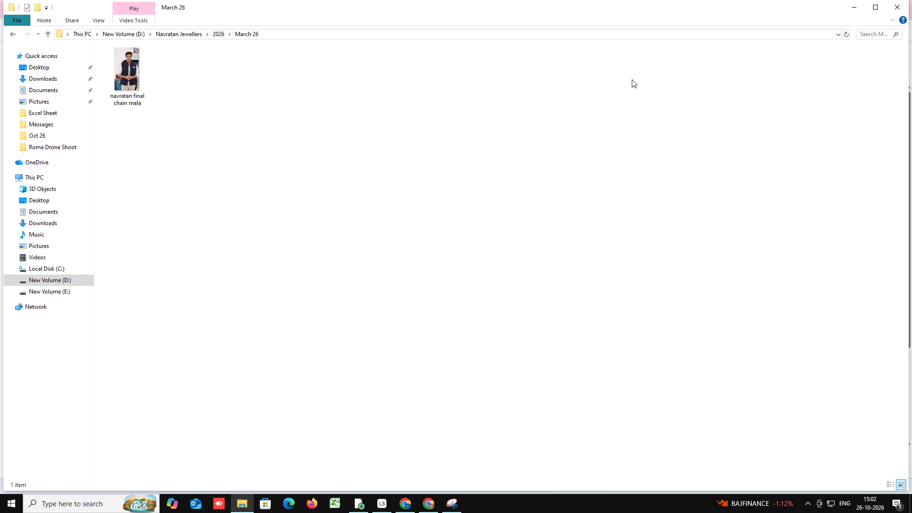
Look through the recent images, videos and spreadsheets in the Downloads folder.
click(39, 81)
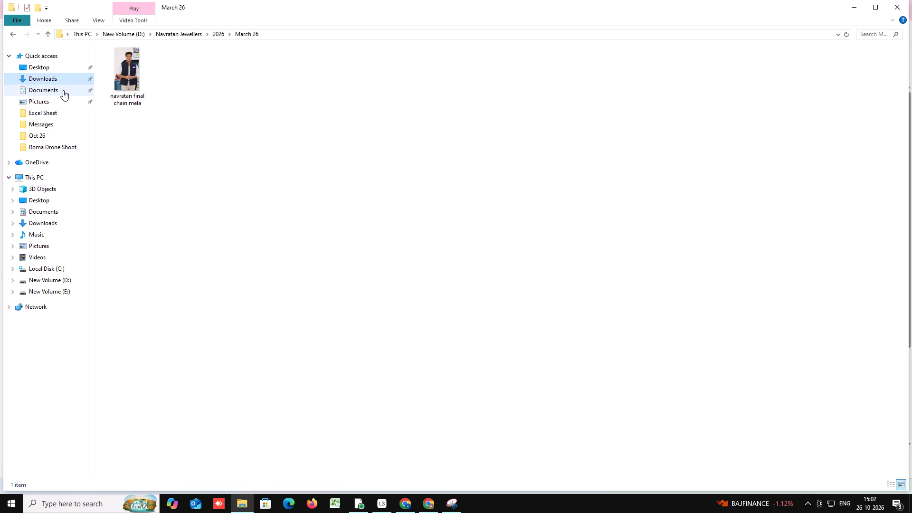
click(52, 81)
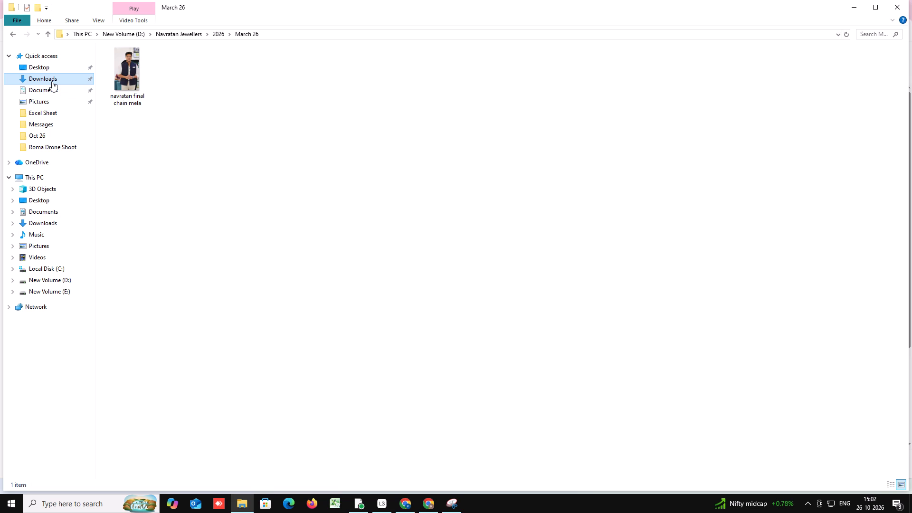
click(52, 81)
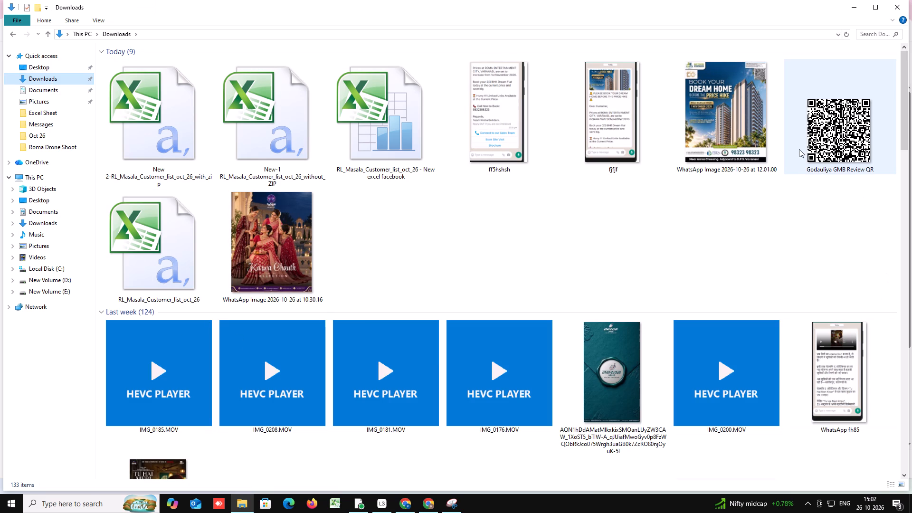
scroll(401, 231, down, 1)
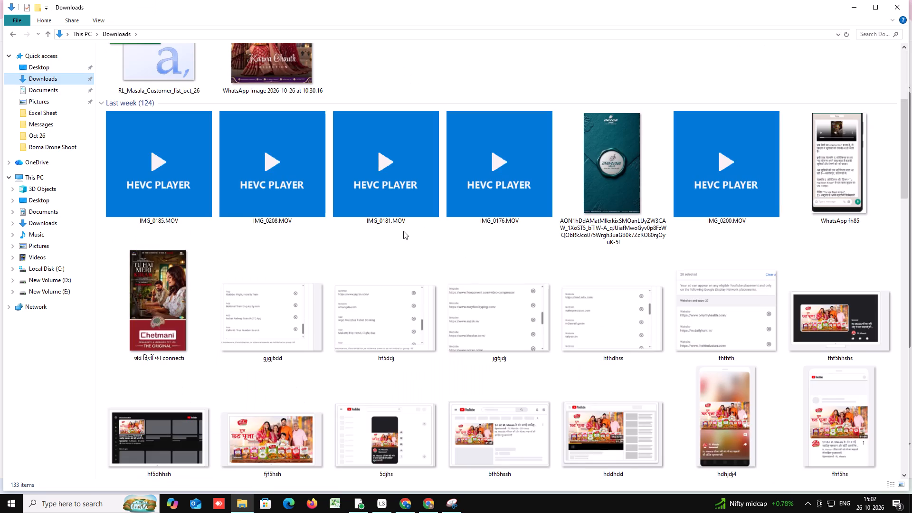
scroll(400, 231, down, 5)
scroll(409, 238, up, 4)
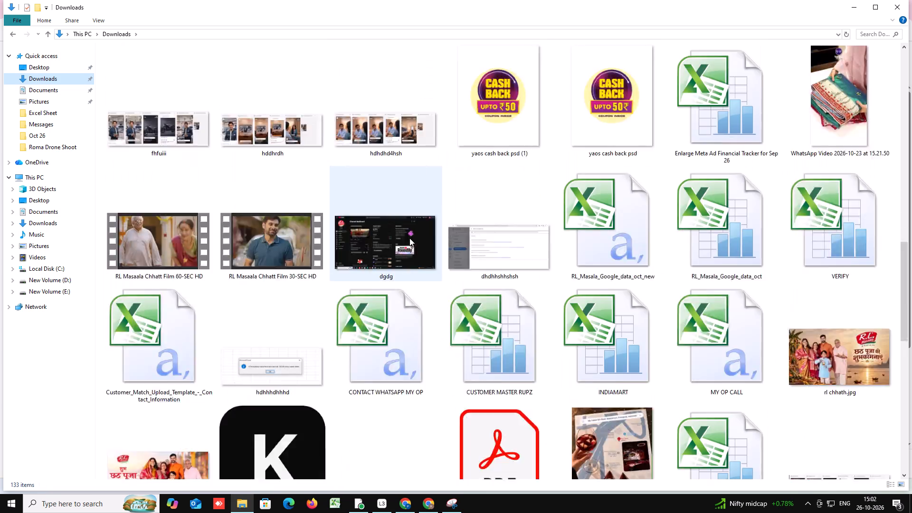
scroll(409, 238, up, 13)
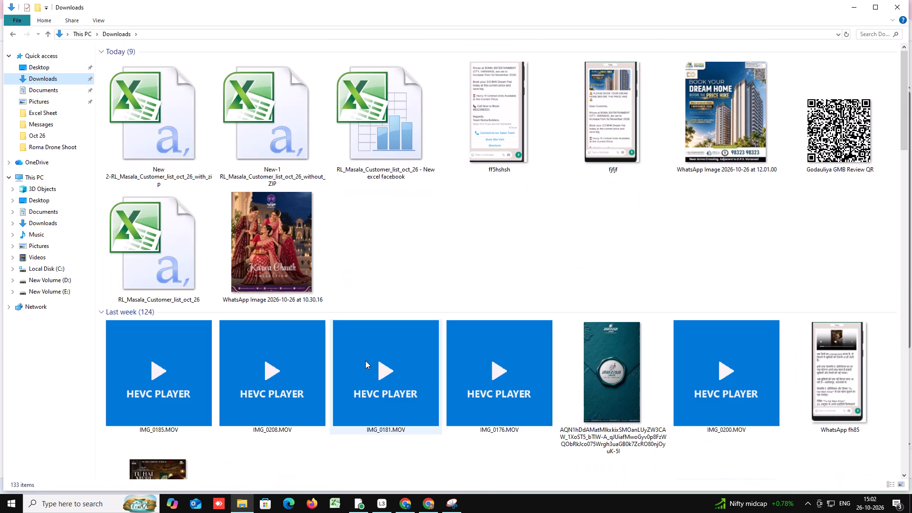
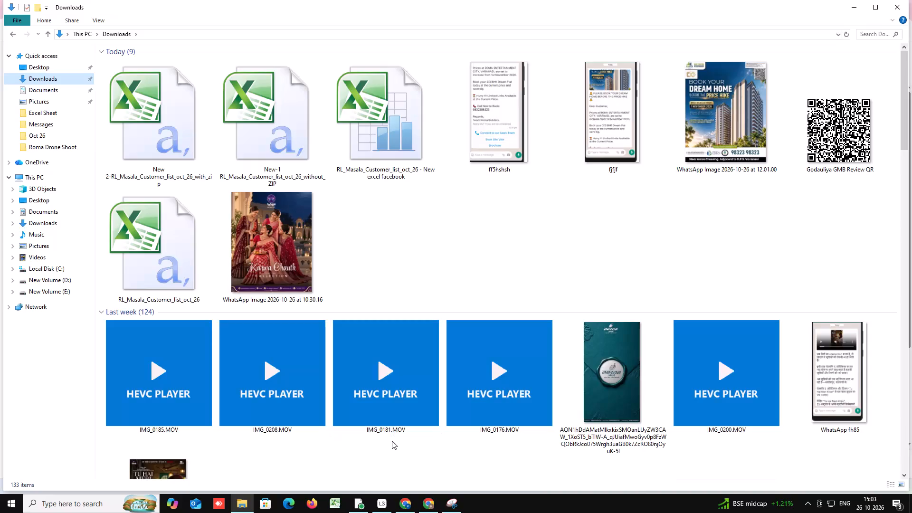
Switch back to Ads Manager in Chrome and rename the draft campaign as RL Masala Chhath Insta Traffic Campaign_26th Oct.
click(398, 508)
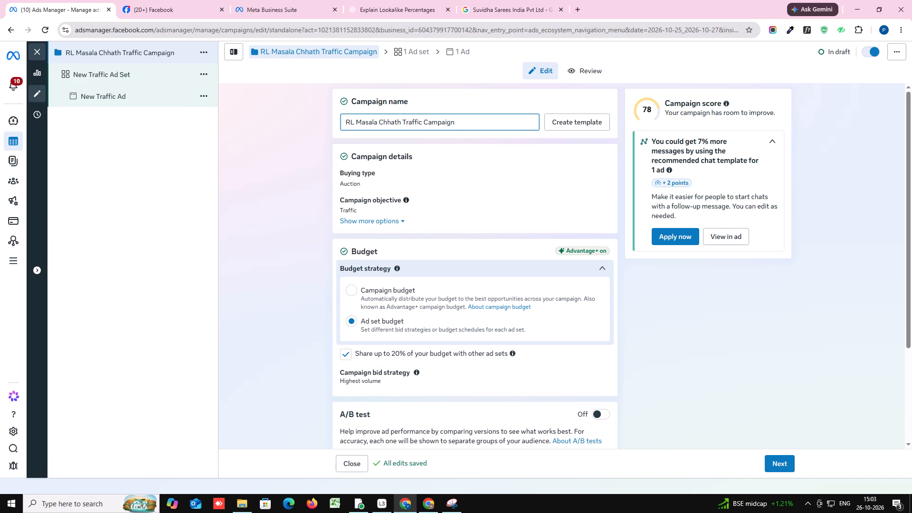
key(space)
text(Insta)
click(485, 125)
key(shift+underscore)
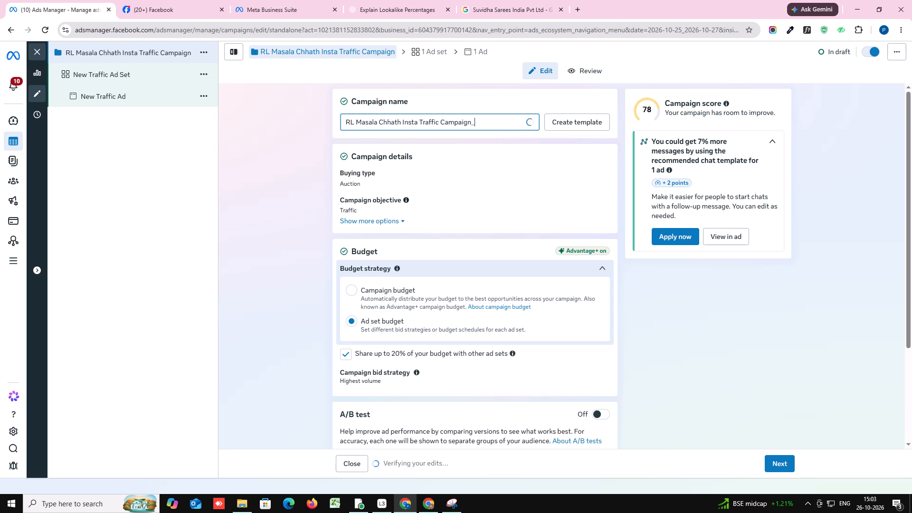
text(26th Oct)
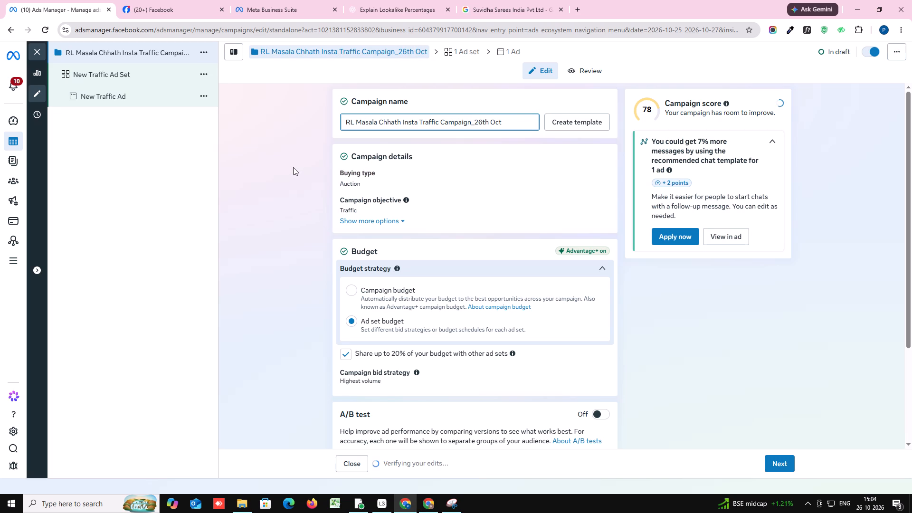
Turn off sharing up to 20% of the budget with other ad sets in the campaign's budget settings.
scroll(315, 211, down, 2)
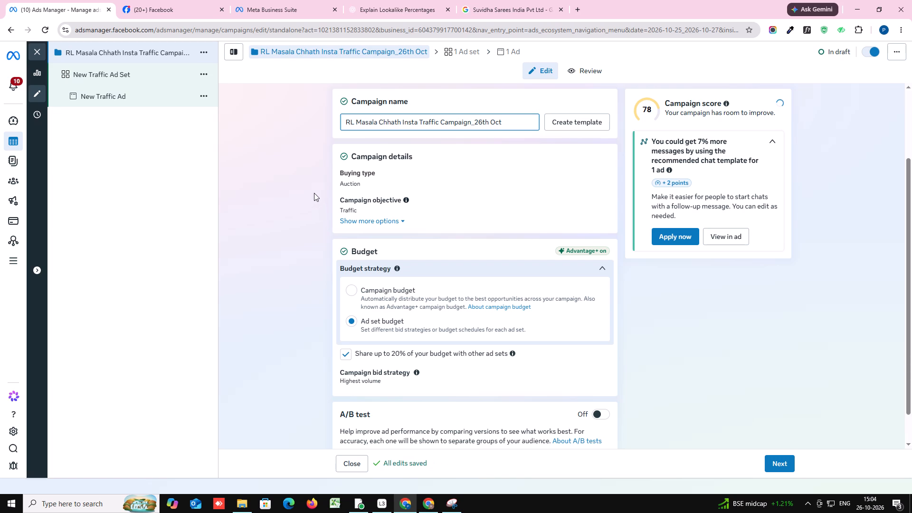
scroll(314, 193, down, 6)
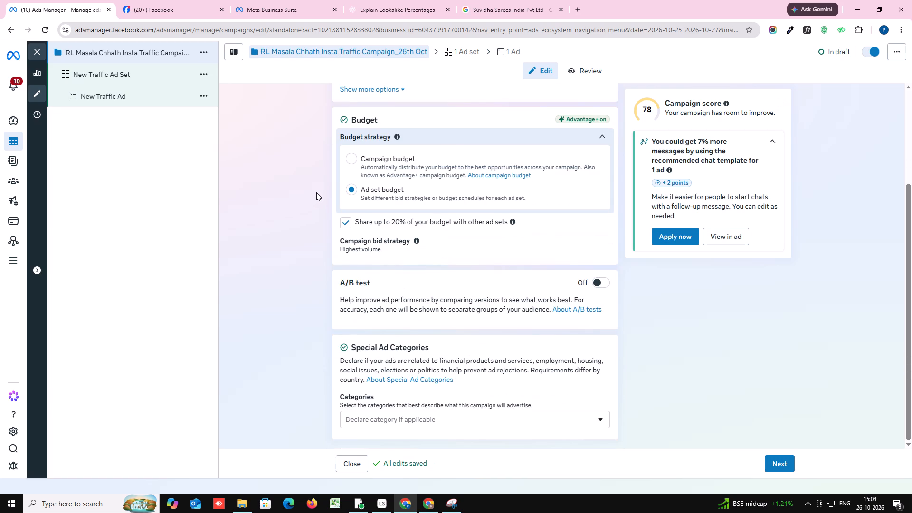
click(347, 221)
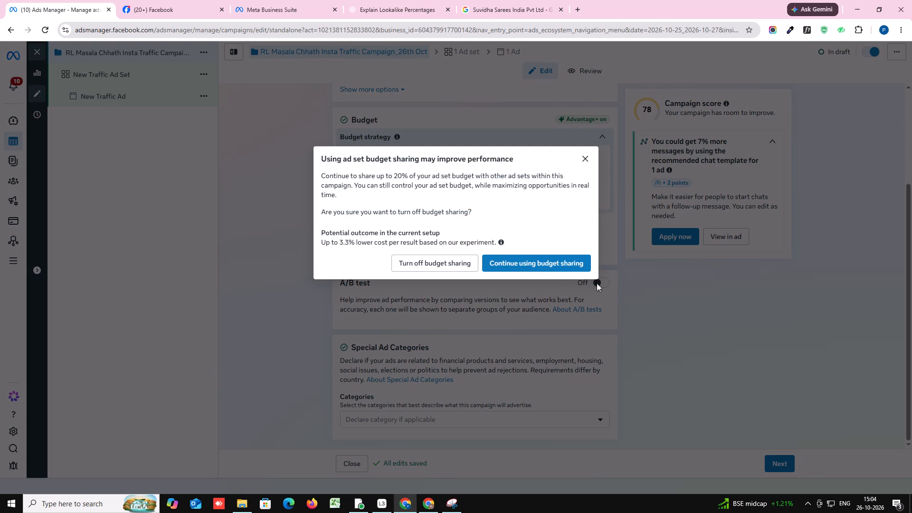
click(455, 262)
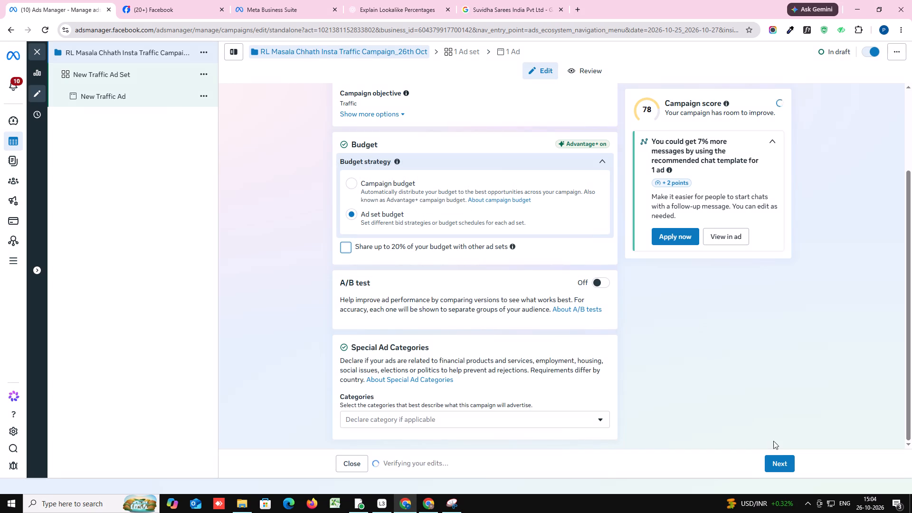
Proceed to the ad set and rename it as RL Masala Chhath Insta Traffic Ad Set.
click(781, 458)
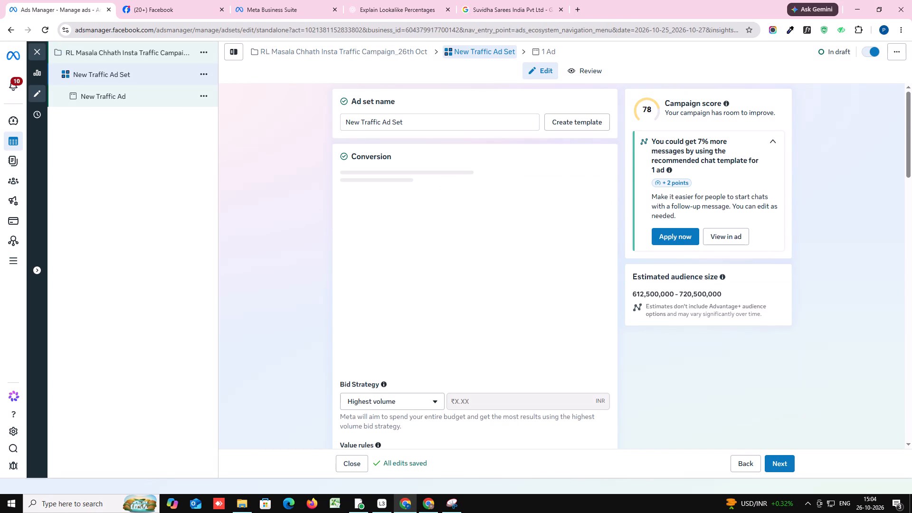
drag(359, 124, 342, 125)
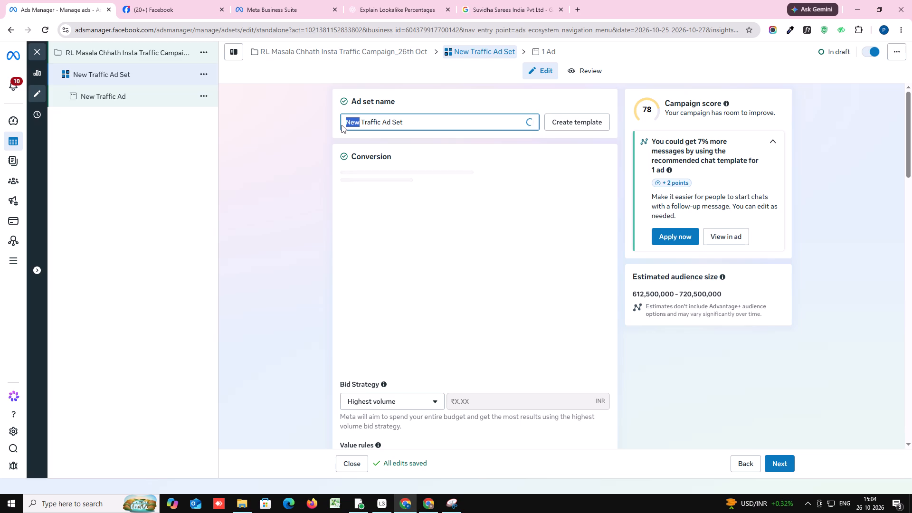
text(RL)
key(space)
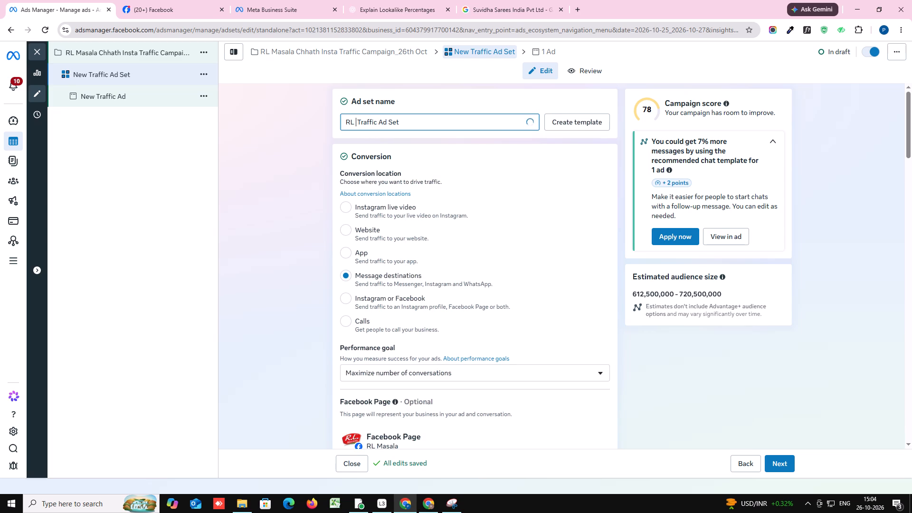
text(Masal)
text(a C)
text(hath)
key(space)
text(Insta)
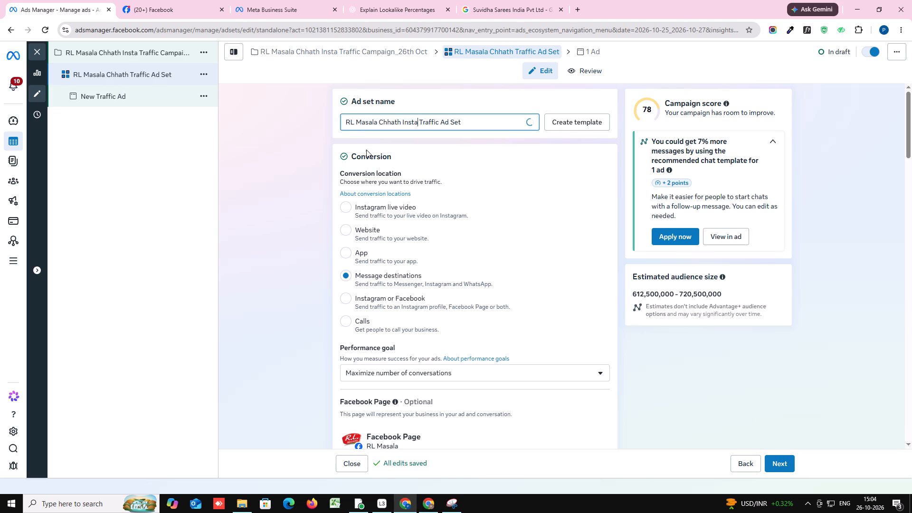
Look up navratan in a new browser tab.
click(578, 9)
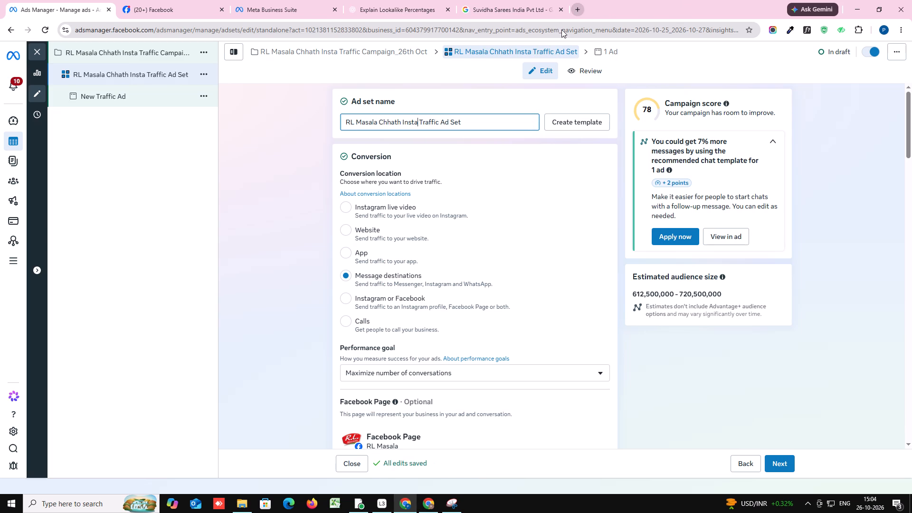
click(561, 29)
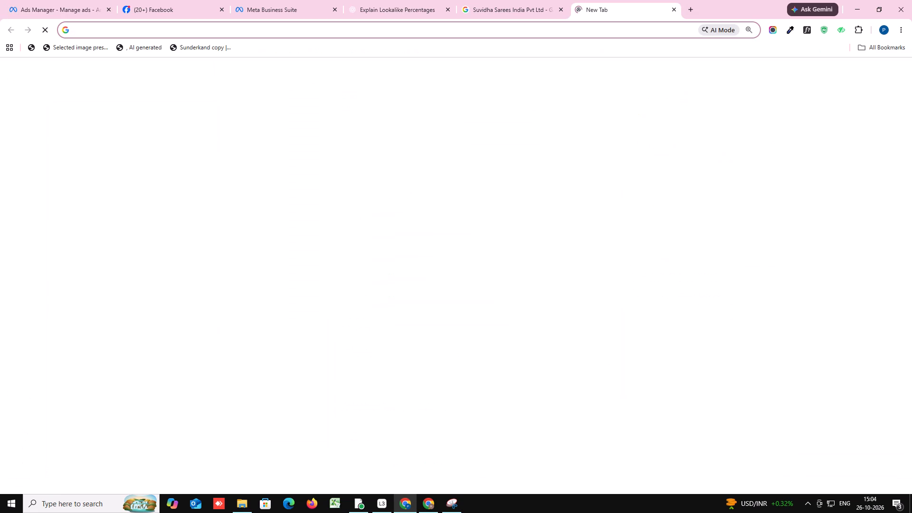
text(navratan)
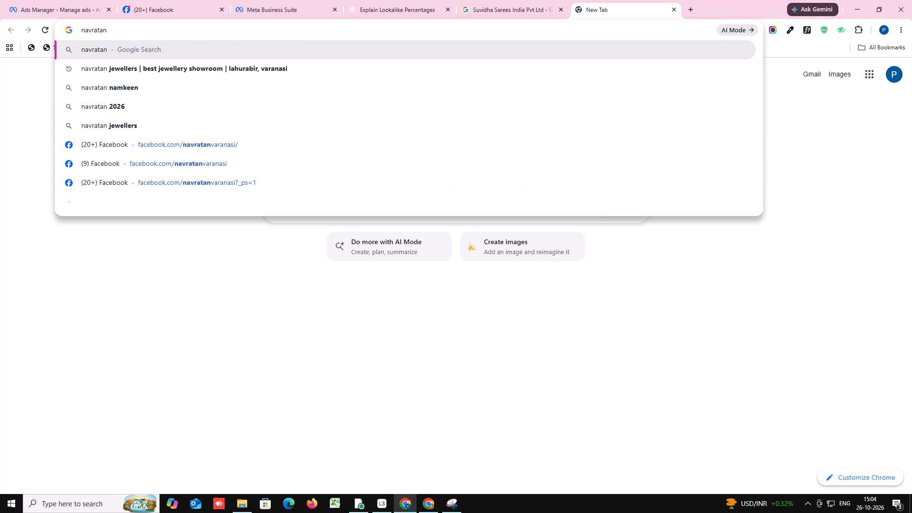
Complete the search query as navratan jewellers bhojubeer and run the Google search.
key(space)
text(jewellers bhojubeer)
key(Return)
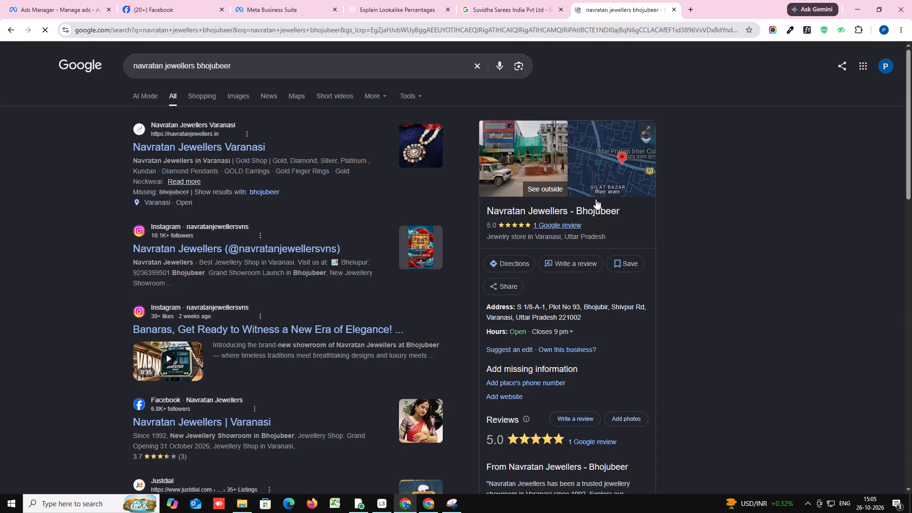
Open the Navratan Jewellers - Bhojubeer location in Google Maps and copy its share link.
click(628, 175)
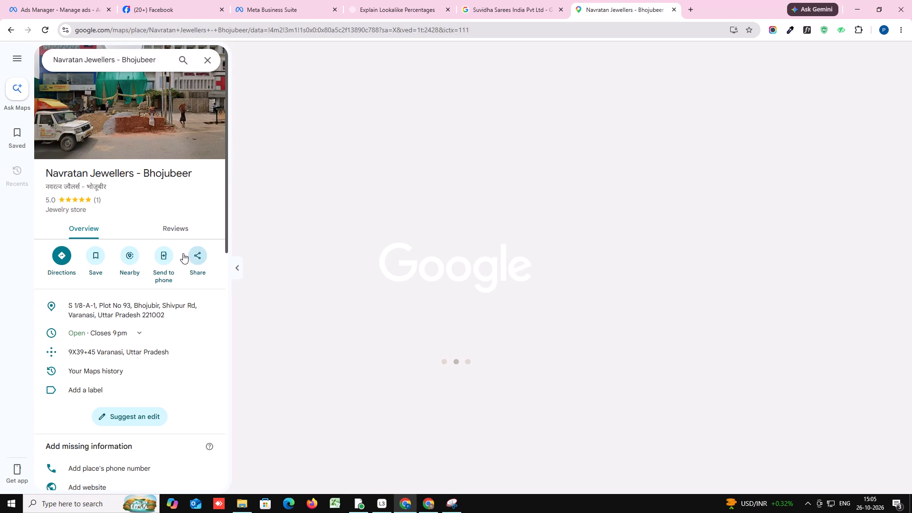
click(195, 256)
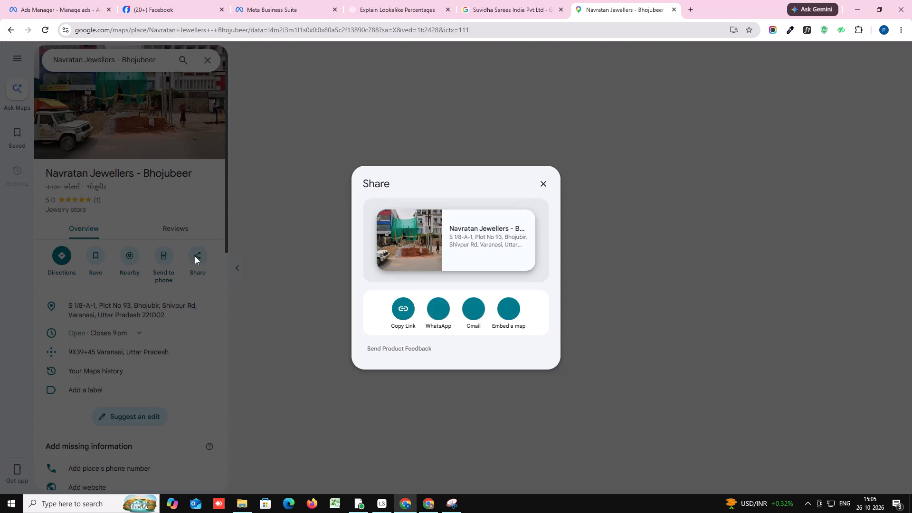
click(399, 307)
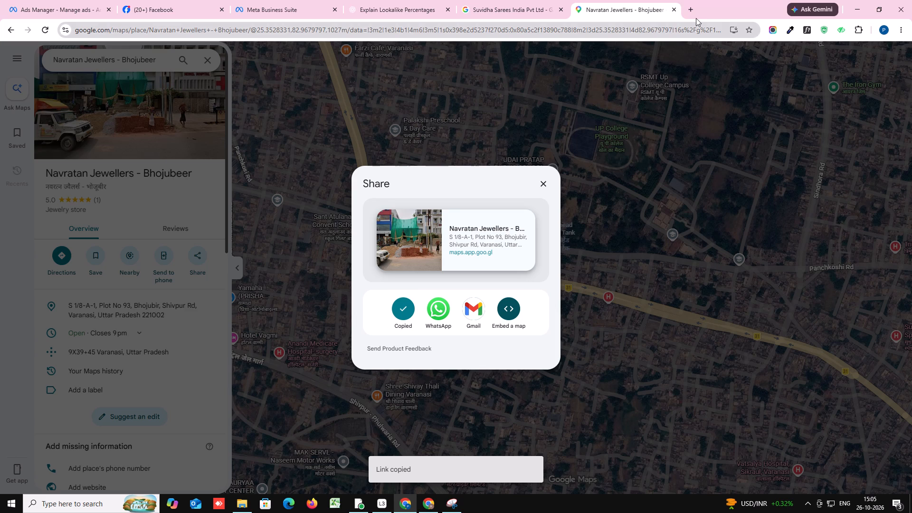
Open a new browser tab and get its address bar ready for an entry.
click(690, 8)
click(623, 32)
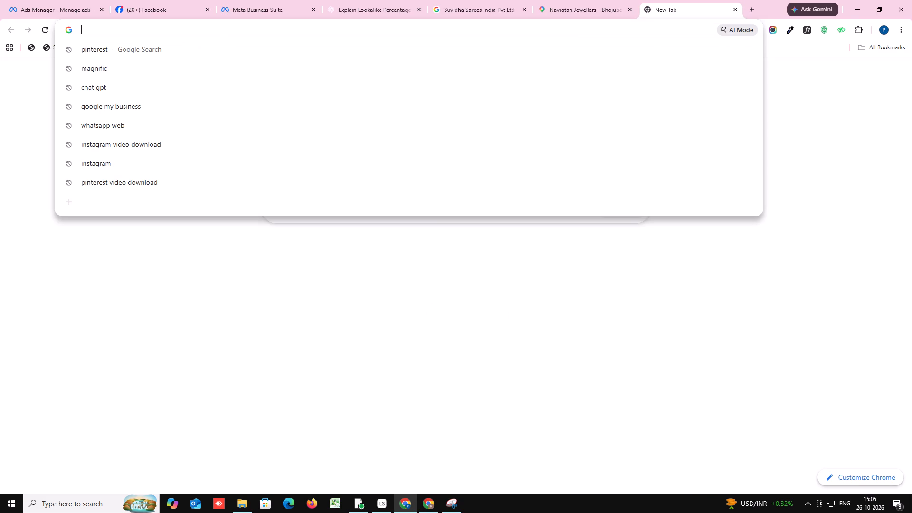
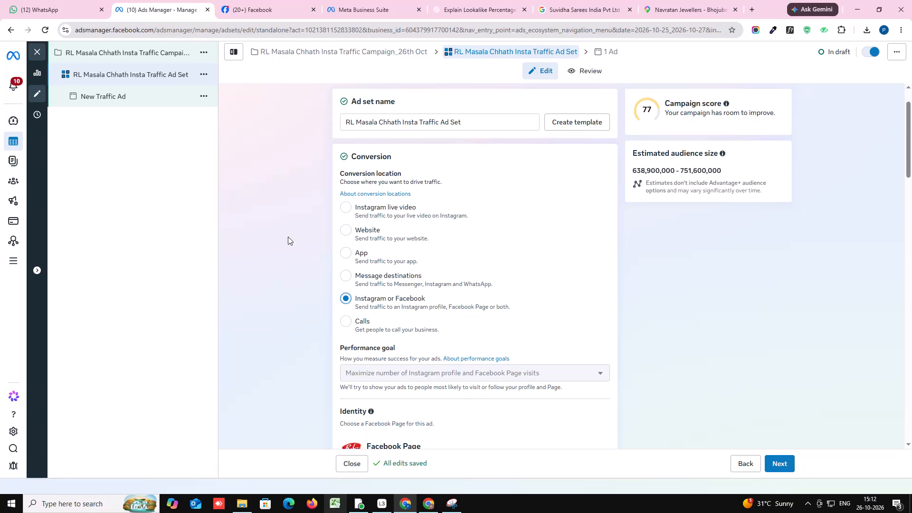
Choose RL Masala as the Facebook Page in the ad set's identity settings.
scroll(288, 237, down, 1)
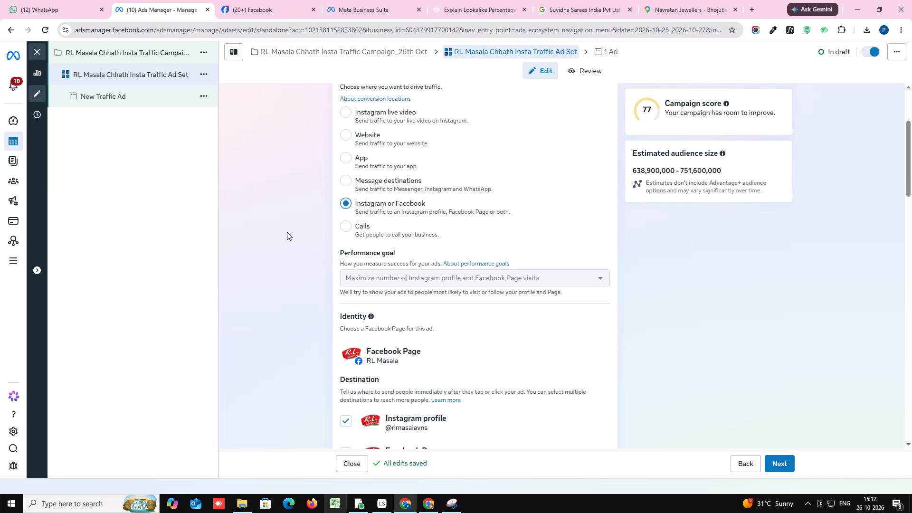
click(603, 307)
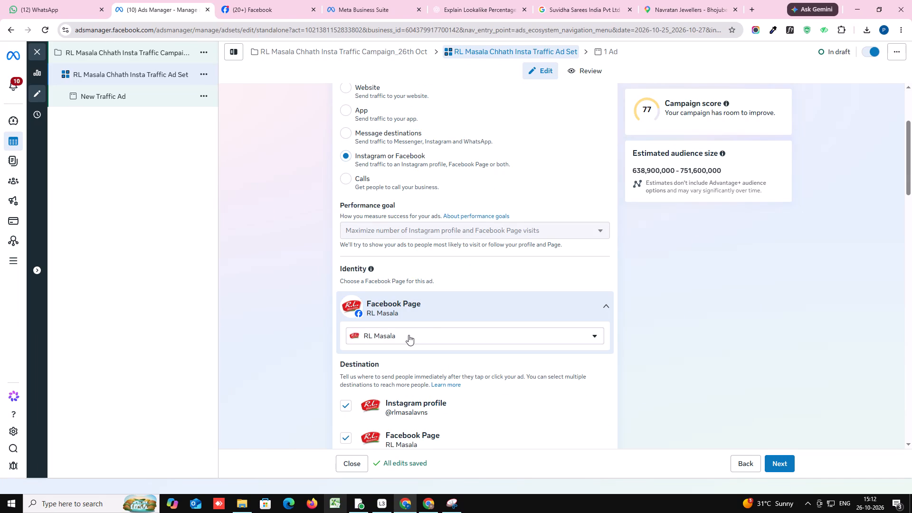
click(408, 335)
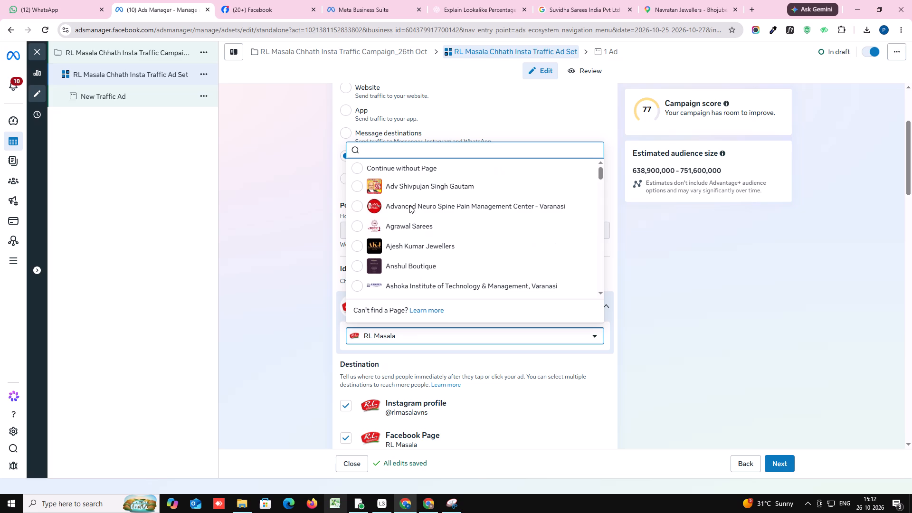
scroll(415, 221, down, 2)
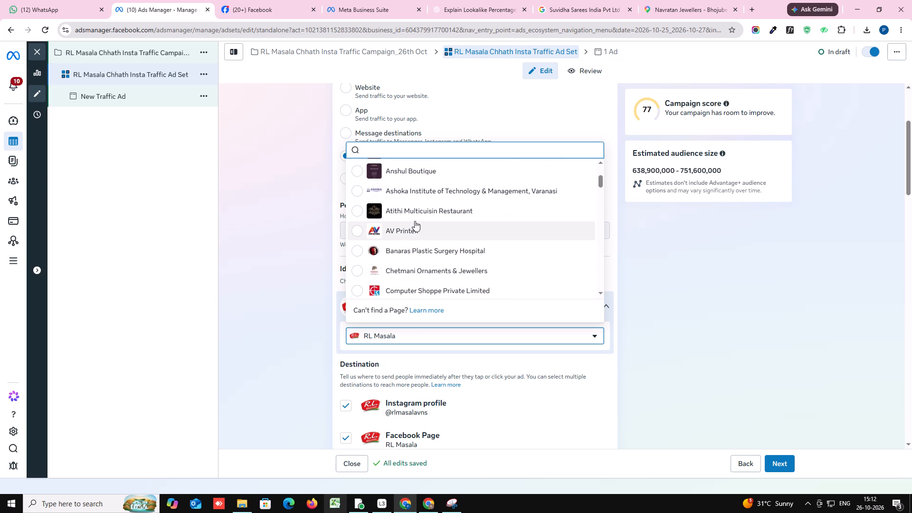
scroll(415, 221, down, 1)
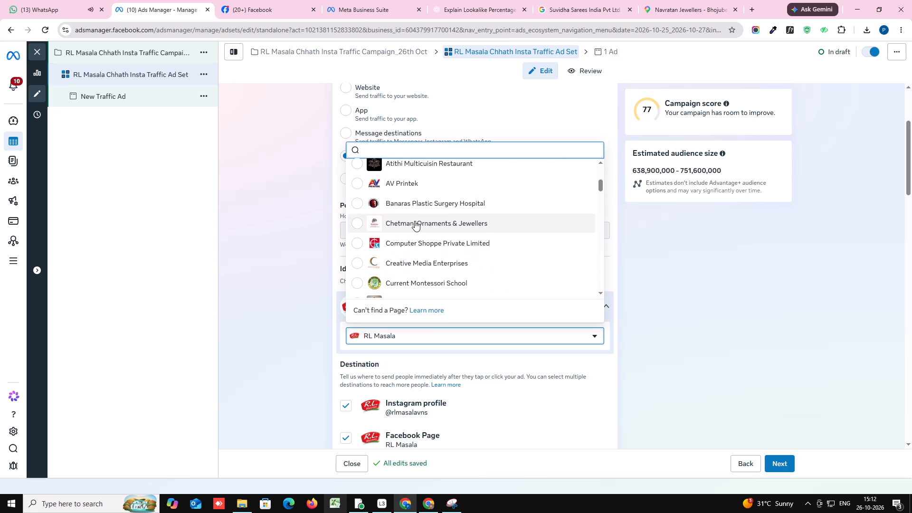
scroll(415, 221, down, 2)
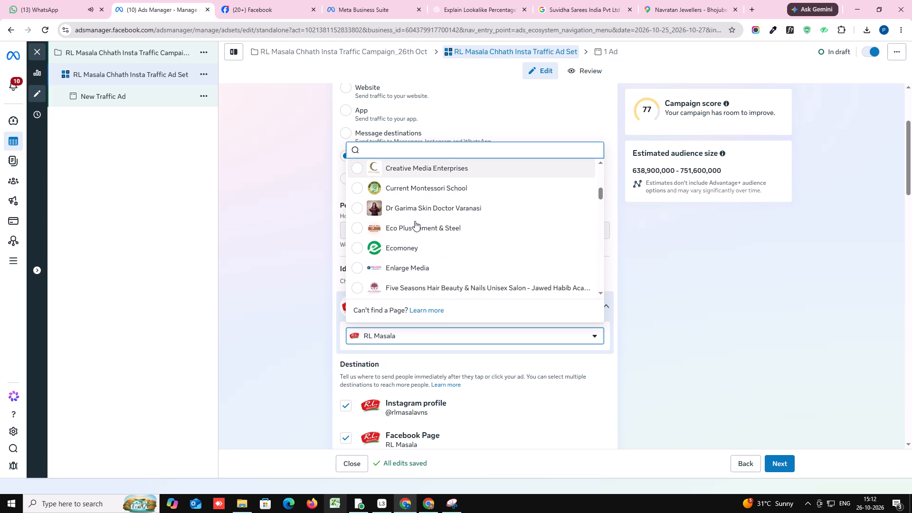
scroll(415, 221, down, 1)
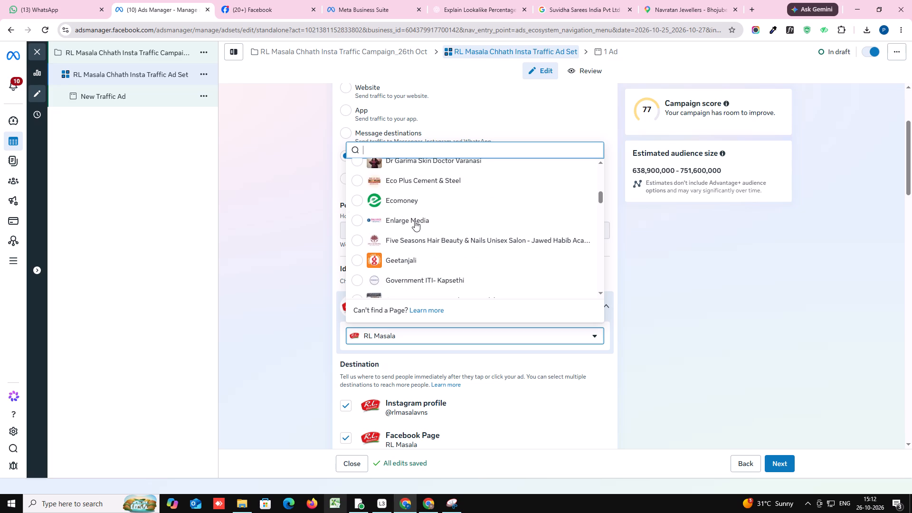
scroll(415, 221, down, 1)
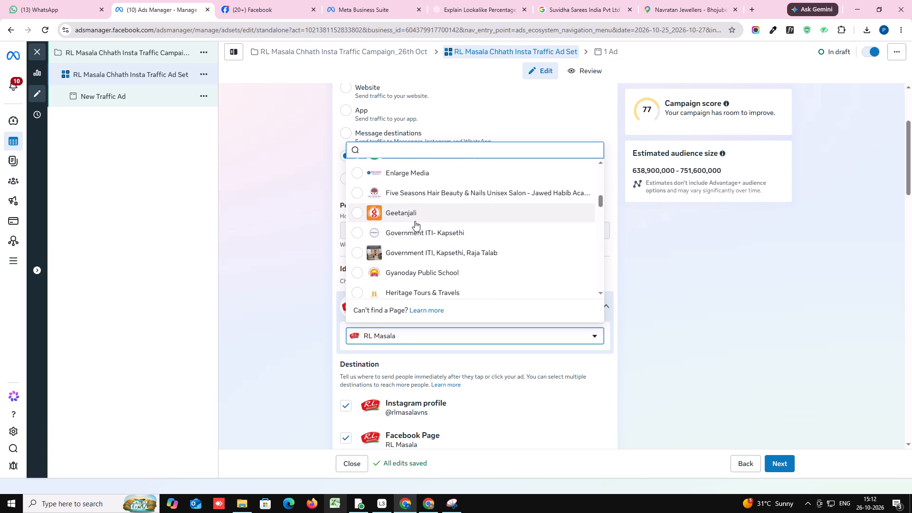
scroll(415, 221, down, 2)
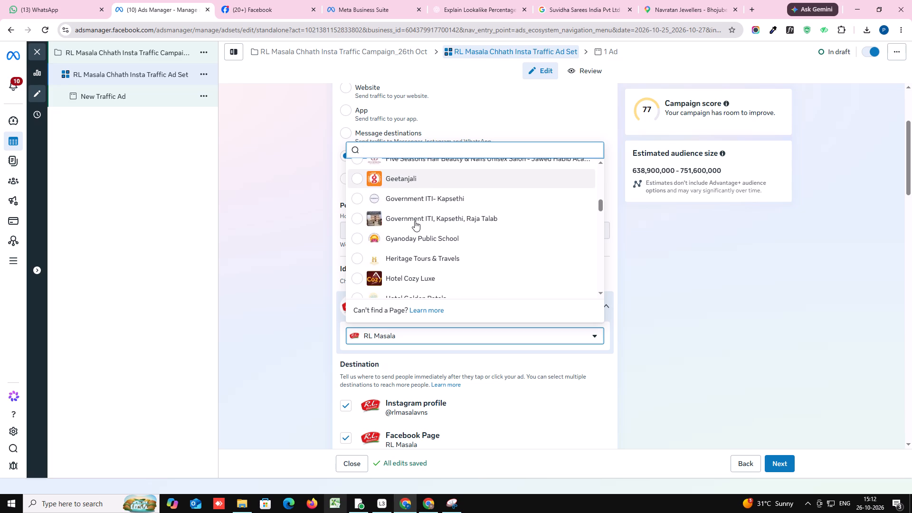
scroll(415, 221, down, 1)
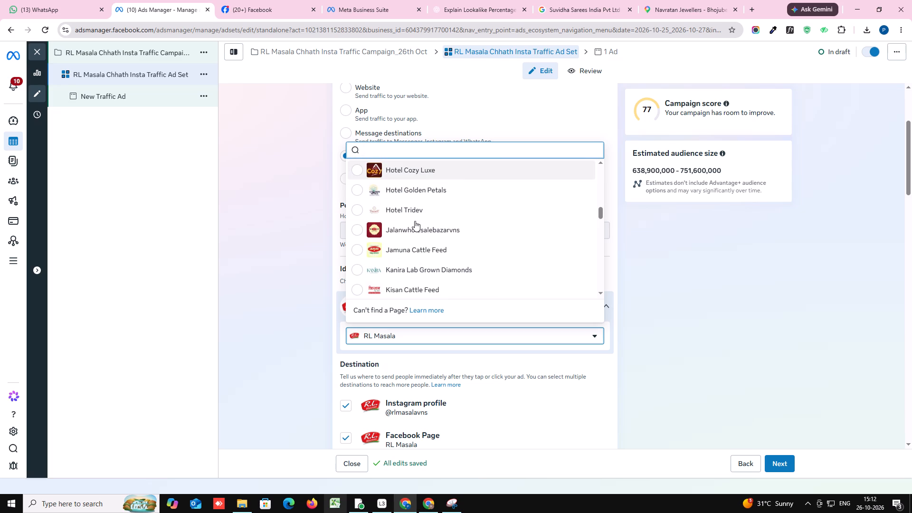
scroll(415, 221, down, 2)
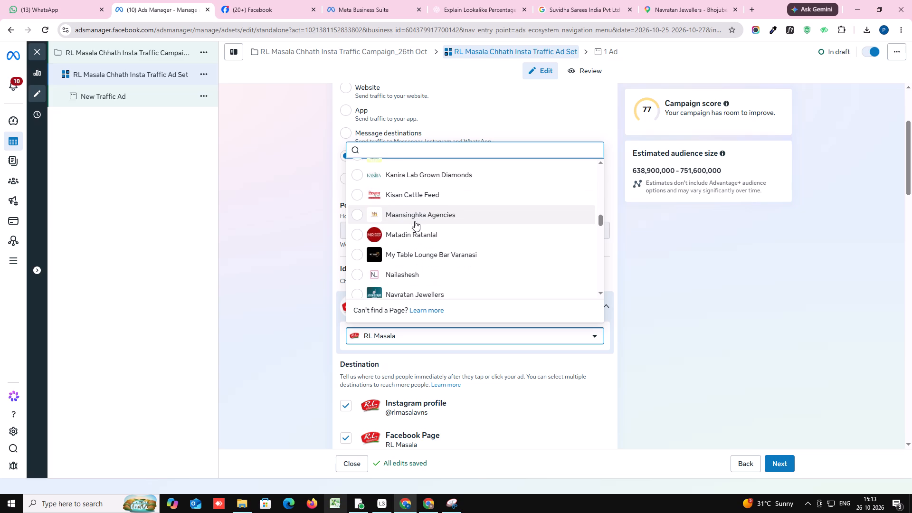
scroll(415, 221, down, 2)
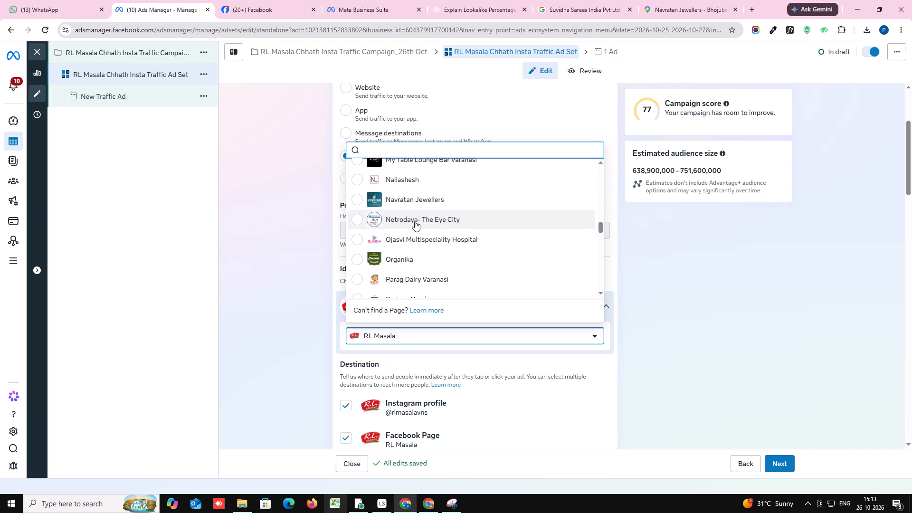
scroll(415, 221, up, 2)
scroll(415, 221, down, 1)
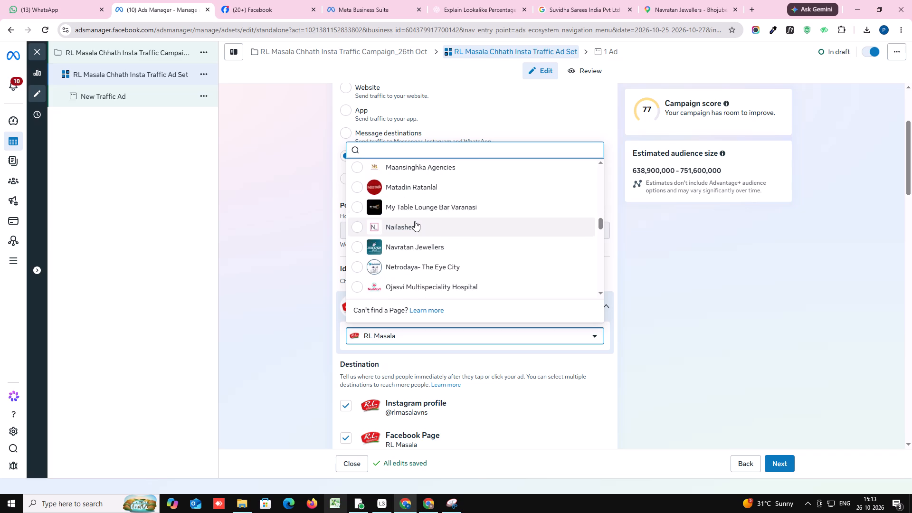
scroll(415, 221, down, 4)
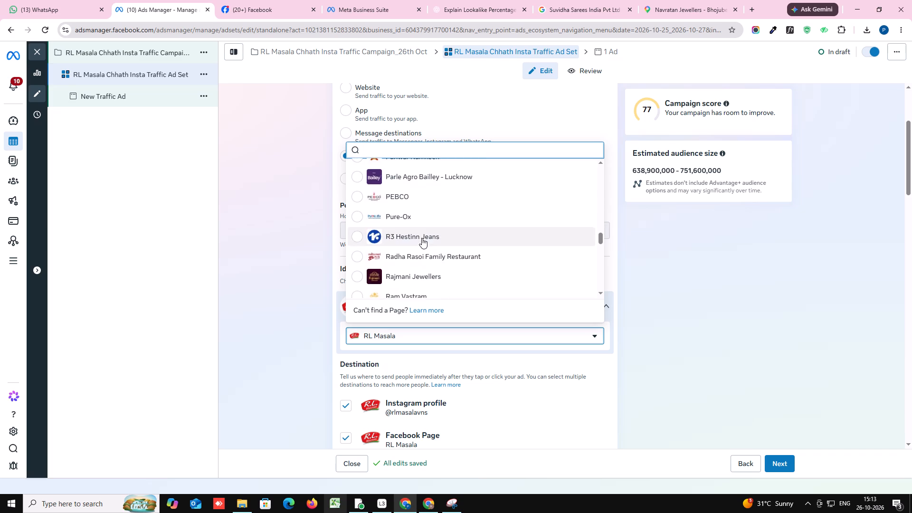
scroll(418, 233, down, 3)
click(415, 216)
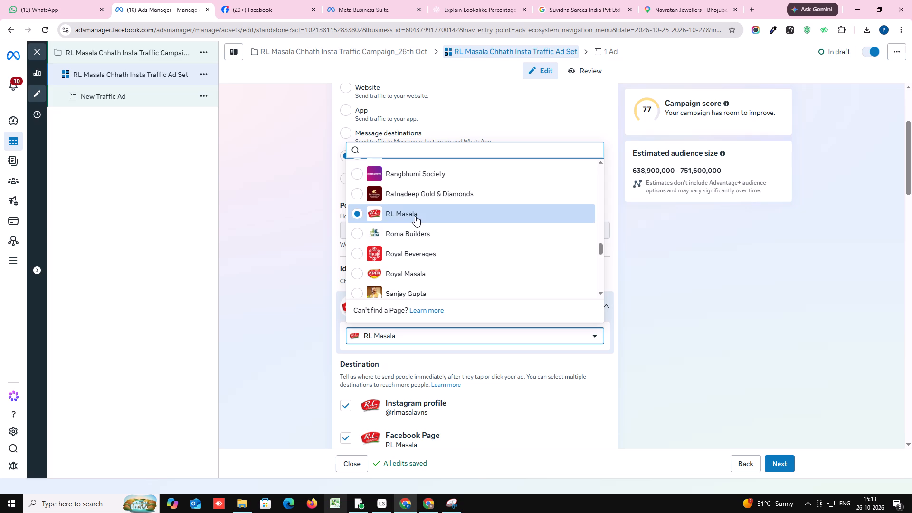
Exclude the RL Masala Facebook Page from the ad set's destinations, leaving only the Instagram profile selected.
scroll(300, 286, down, 3)
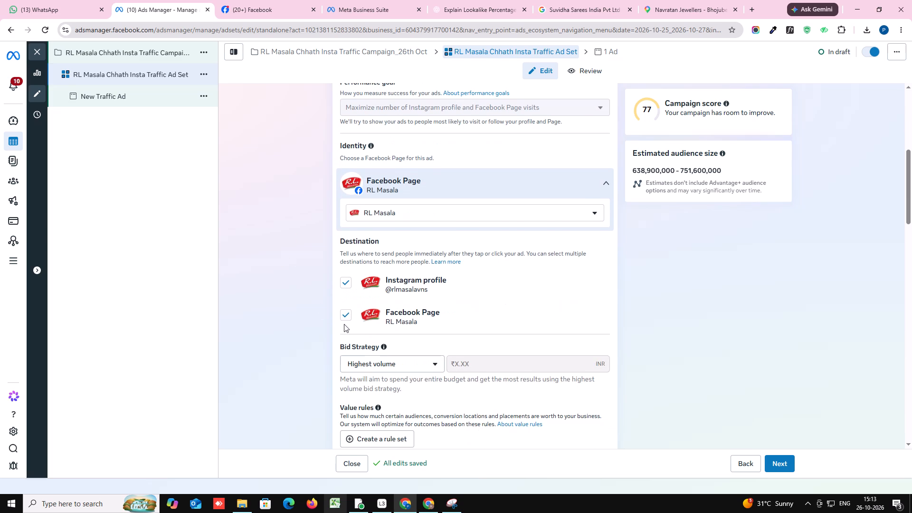
click(345, 299)
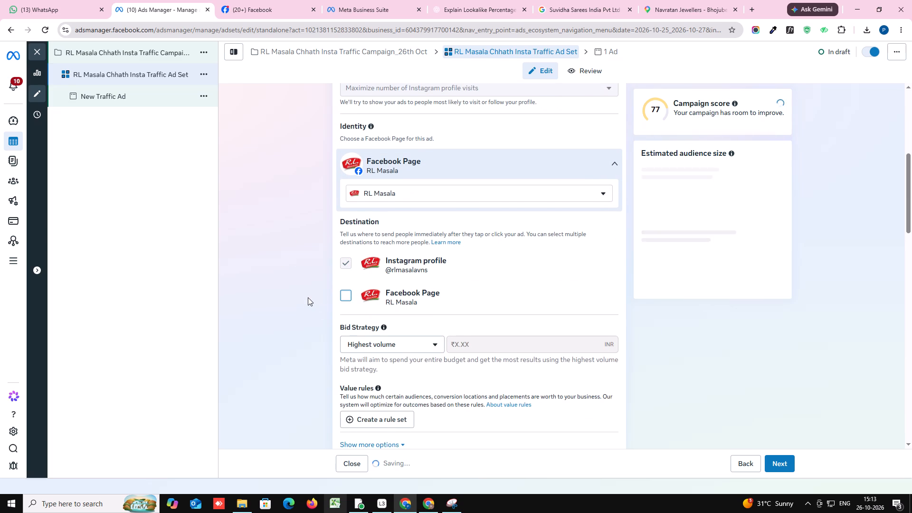
Set the ad set's daily budget to ₹15000.
scroll(308, 297, down, 5)
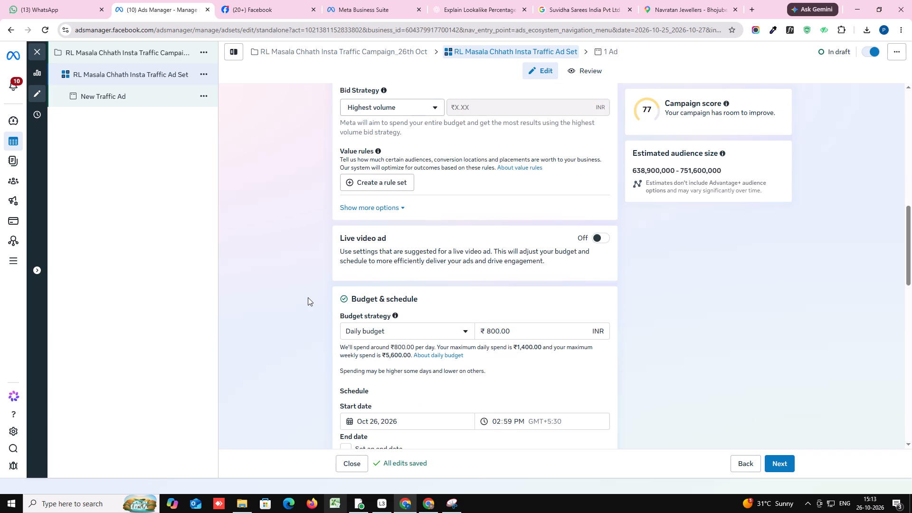
scroll(308, 297, down, 1)
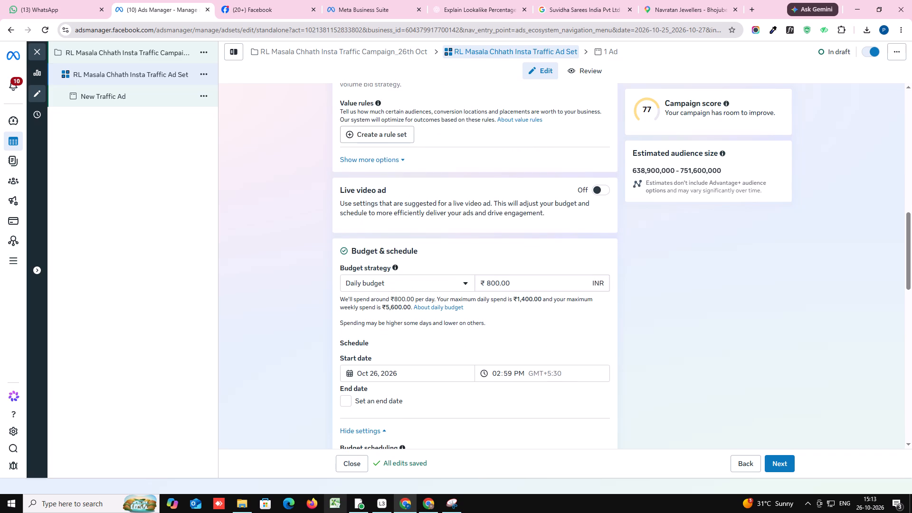
click(512, 281)
key(BackSpace)
key(BackSpace)
key(BackSpace)
key(BackSpace)
key(BackSpace)
key(BackSpace)
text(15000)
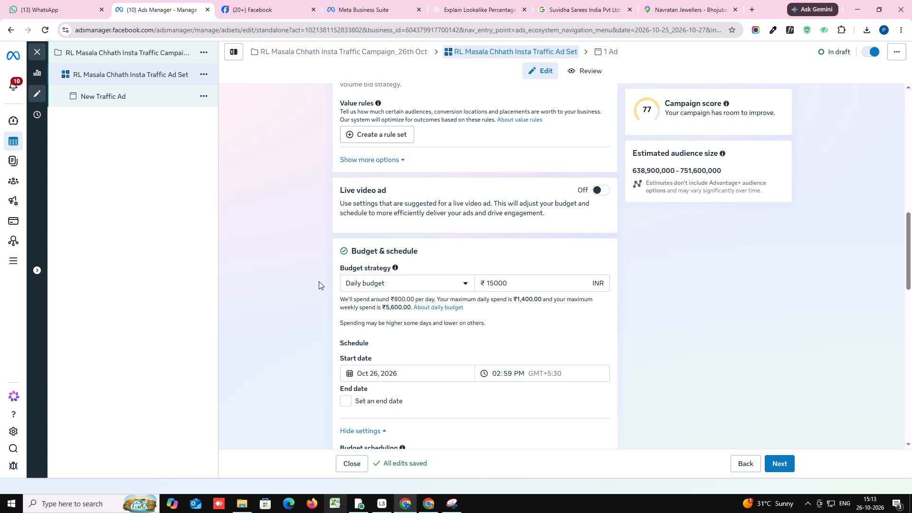
click(306, 281)
Go to the ad set's audience settings and its location controls.
scroll(313, 322, down, 5)
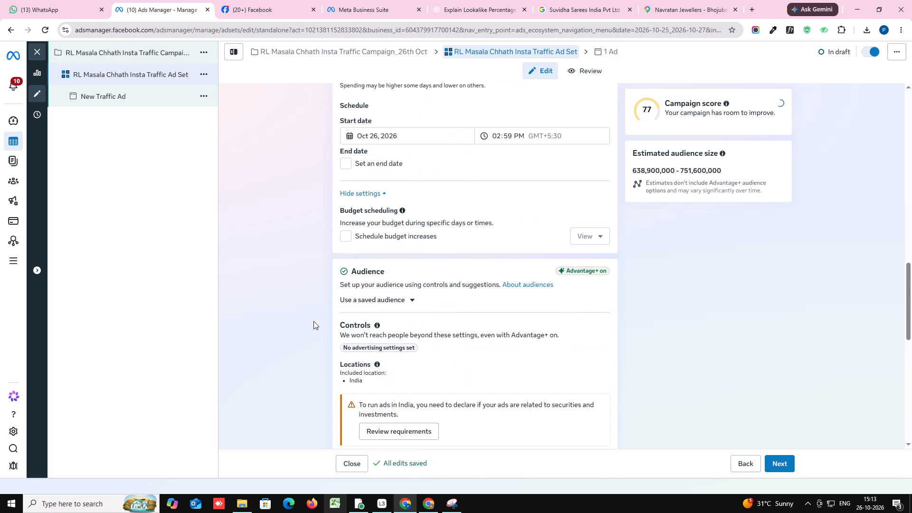
scroll(313, 321, down, 1)
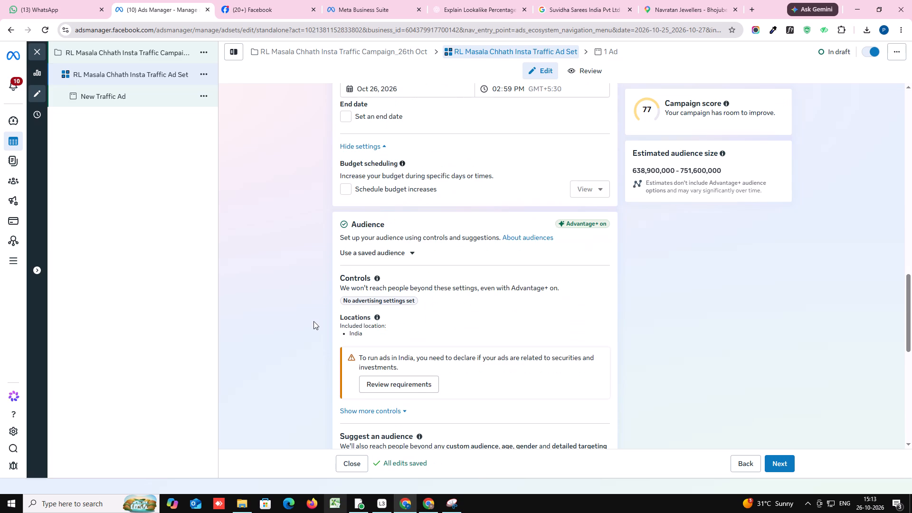
Expand the audience controls and open bulk location entry for the ad set, with Postal codes as the location type.
click(401, 407)
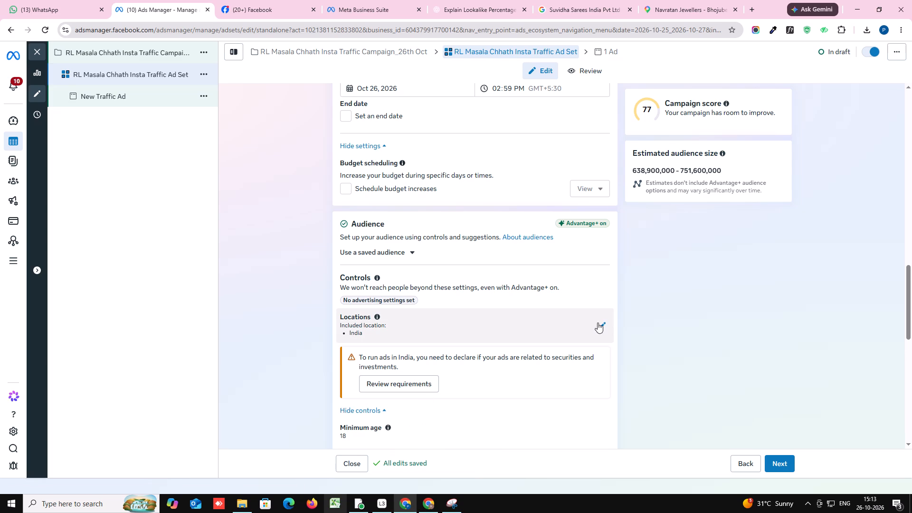
click(598, 323)
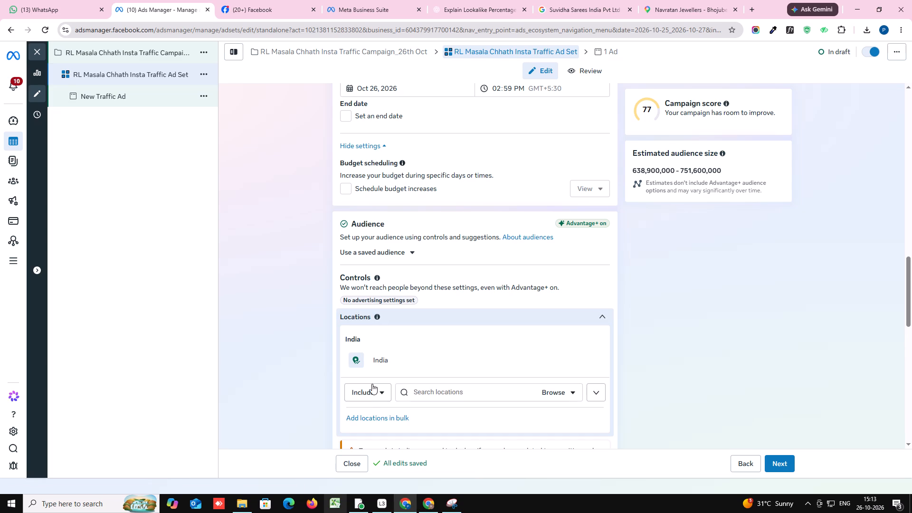
scroll(449, 383, down, 2)
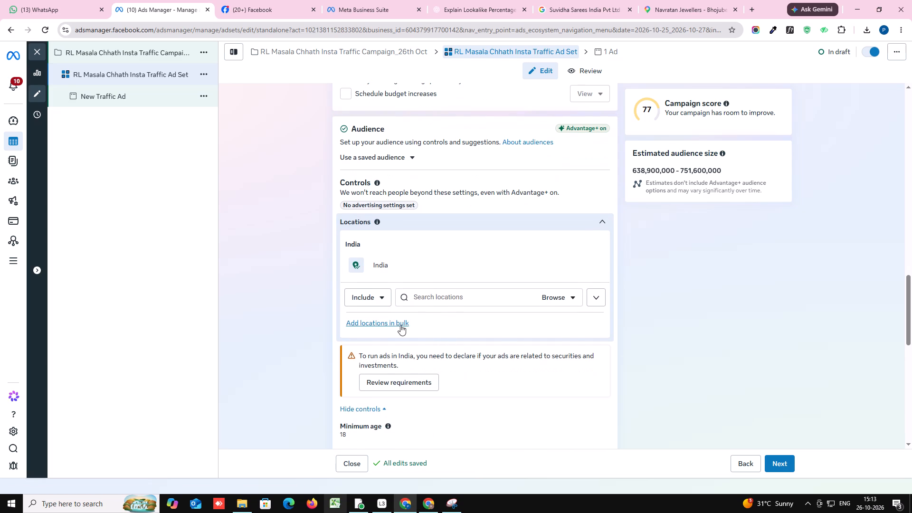
click(392, 322)
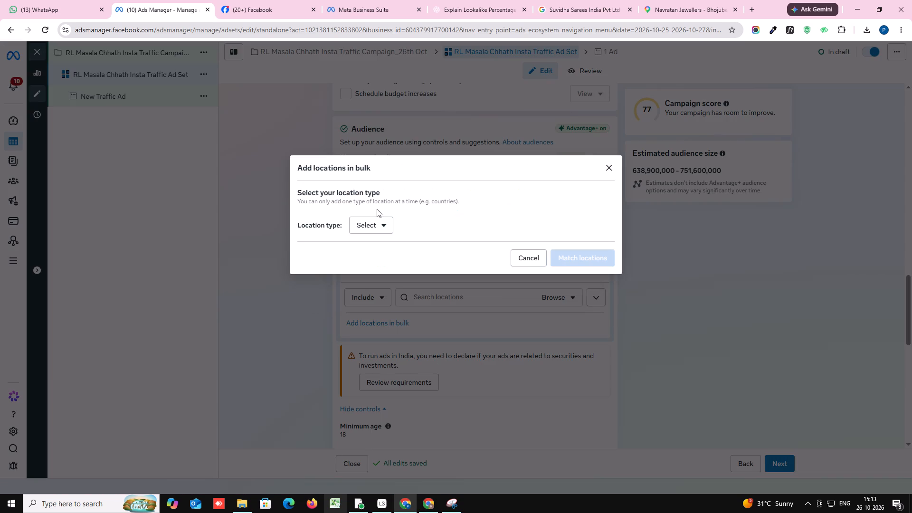
click(378, 224)
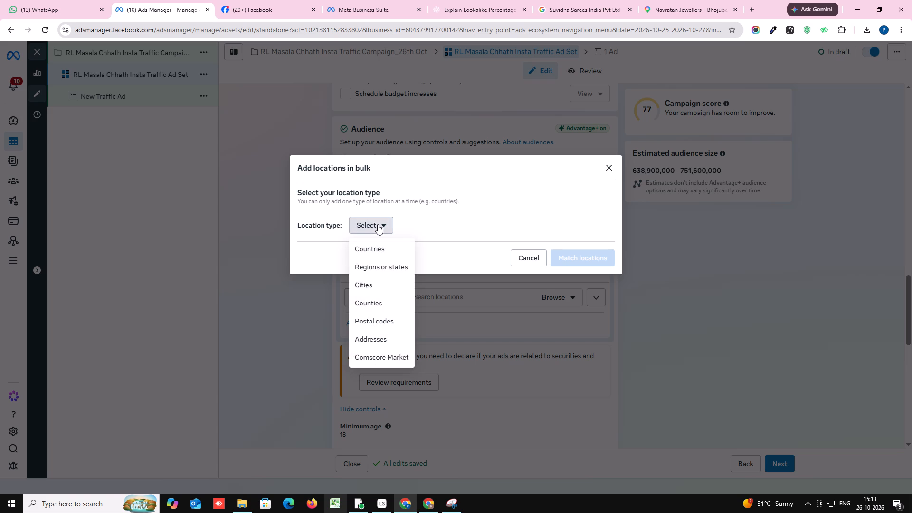
click(382, 322)
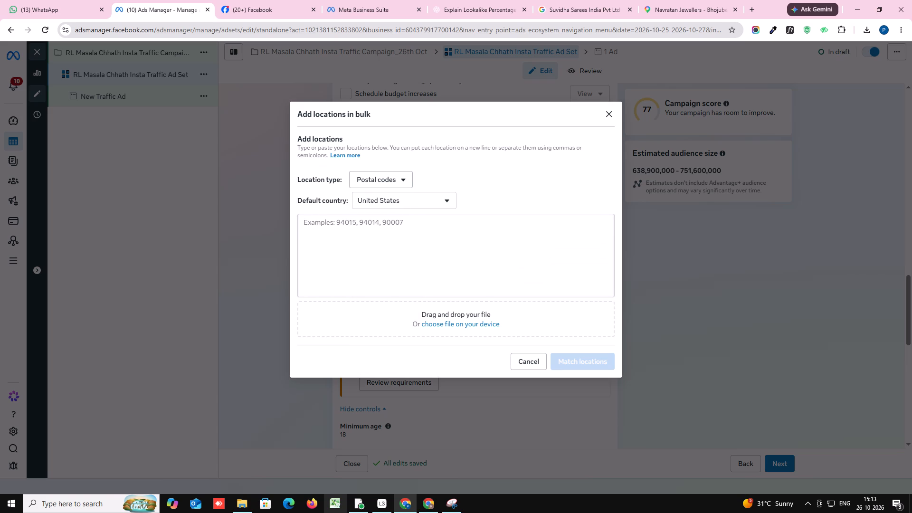
Set the default country for the bulk postal codes to India and make the location entry box ready for input.
click(423, 195)
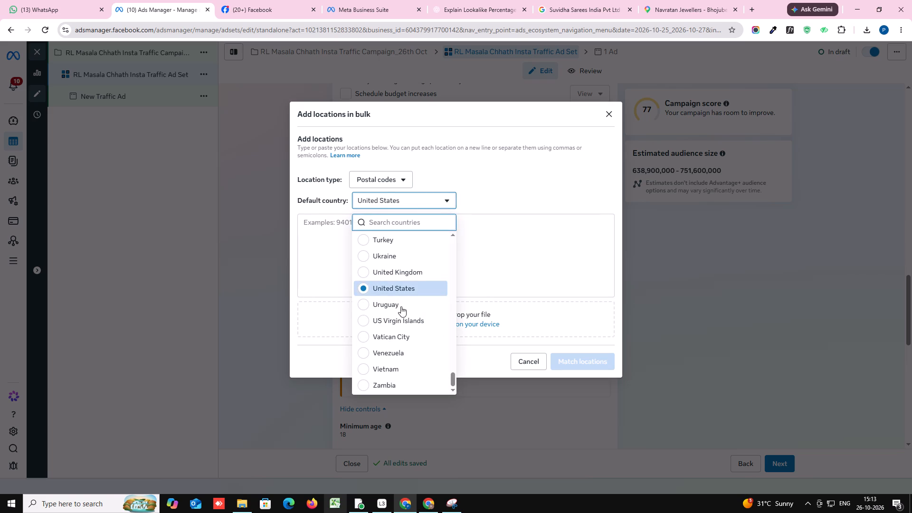
scroll(395, 305, down, 3)
scroll(393, 295, up, 11)
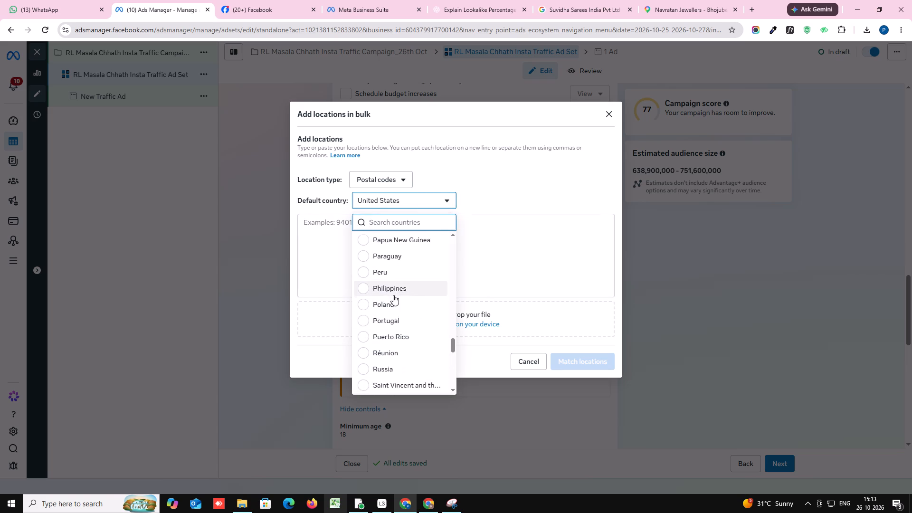
scroll(393, 295, up, 11)
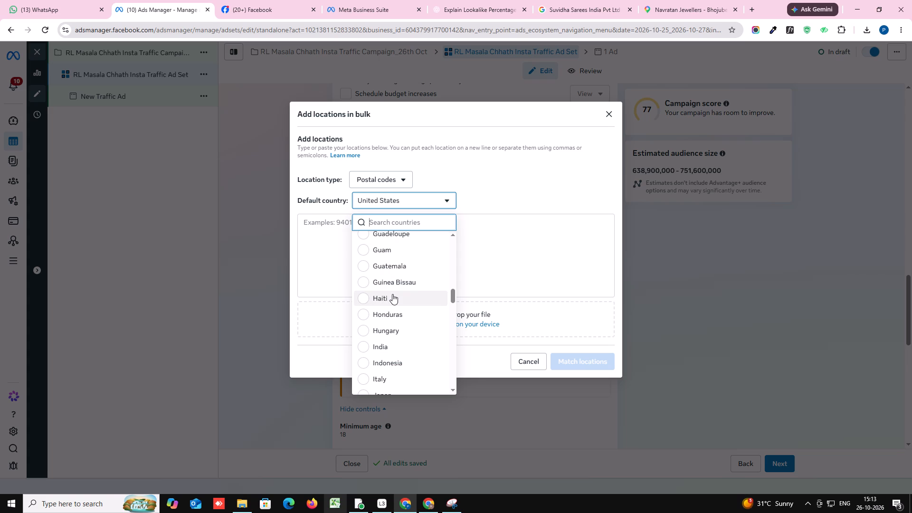
scroll(392, 294, down, 2)
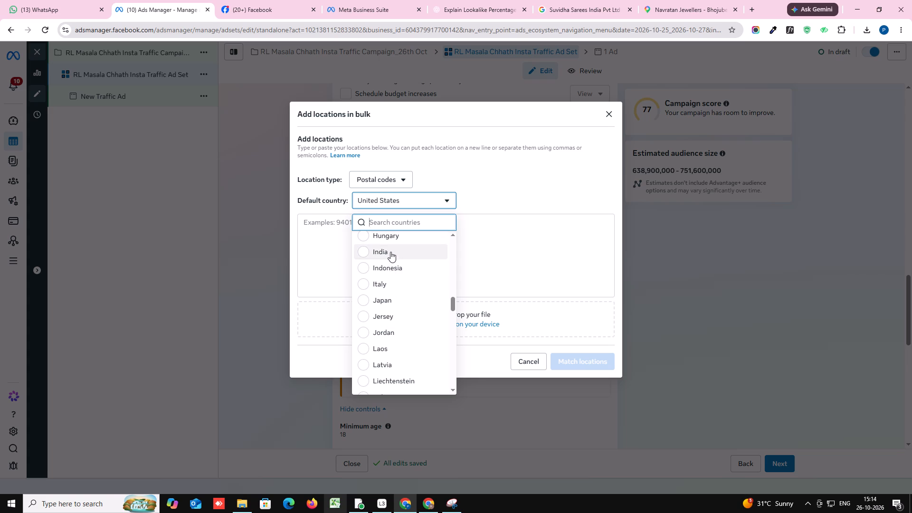
click(390, 252)
click(373, 248)
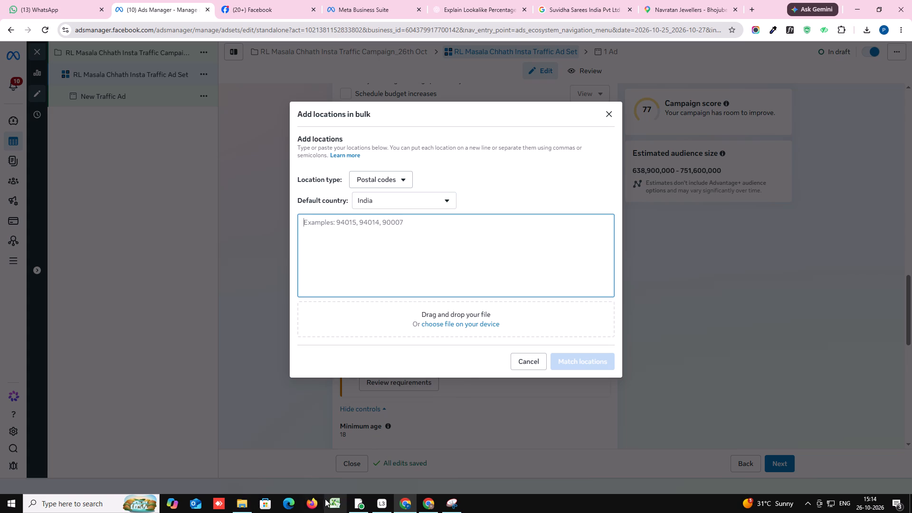
Switch to File Explorer and look through the Downloads and Documents folders for the postal code file.
click(246, 503)
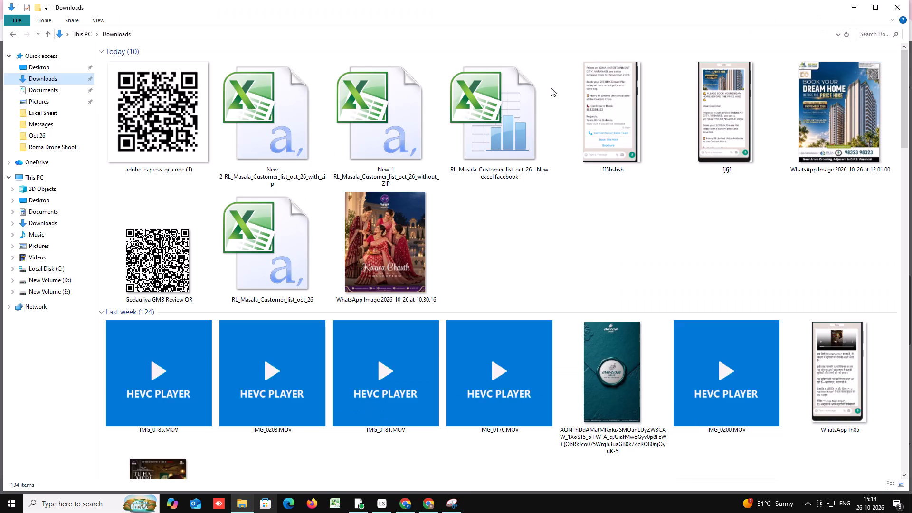
click(58, 80)
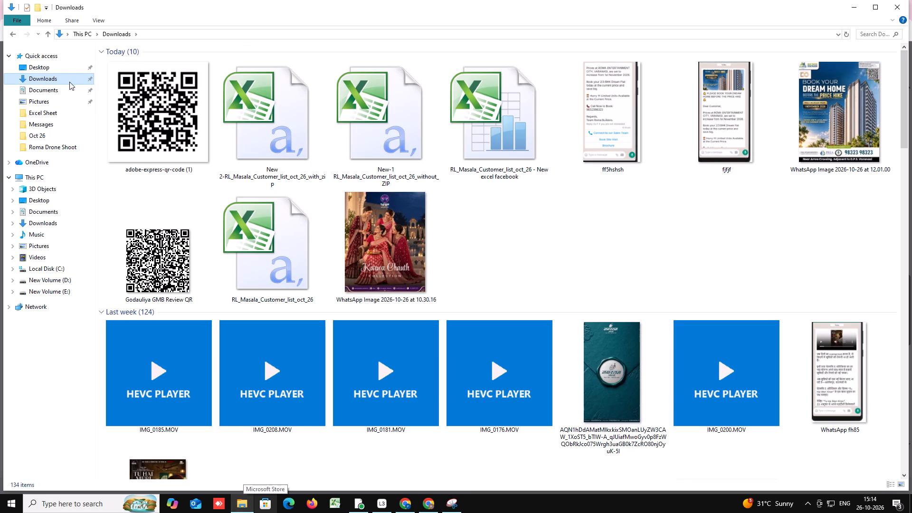
click(46, 80)
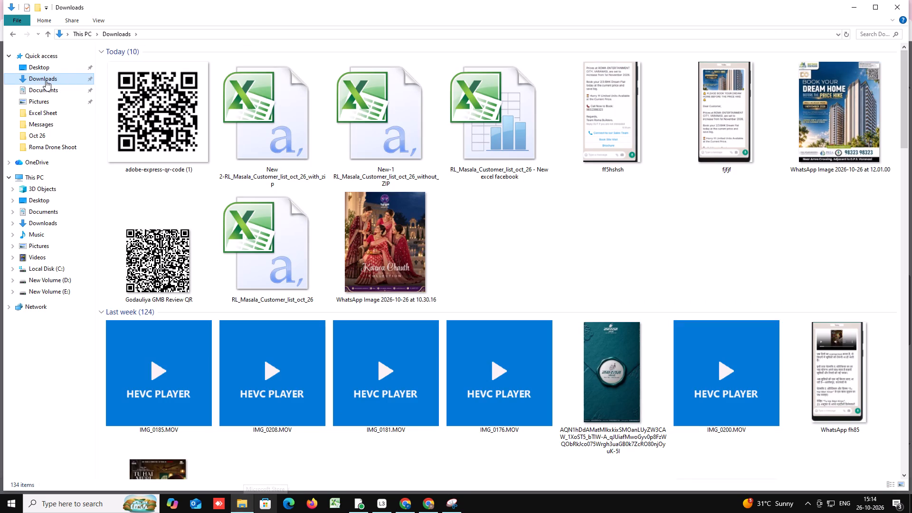
click(46, 90)
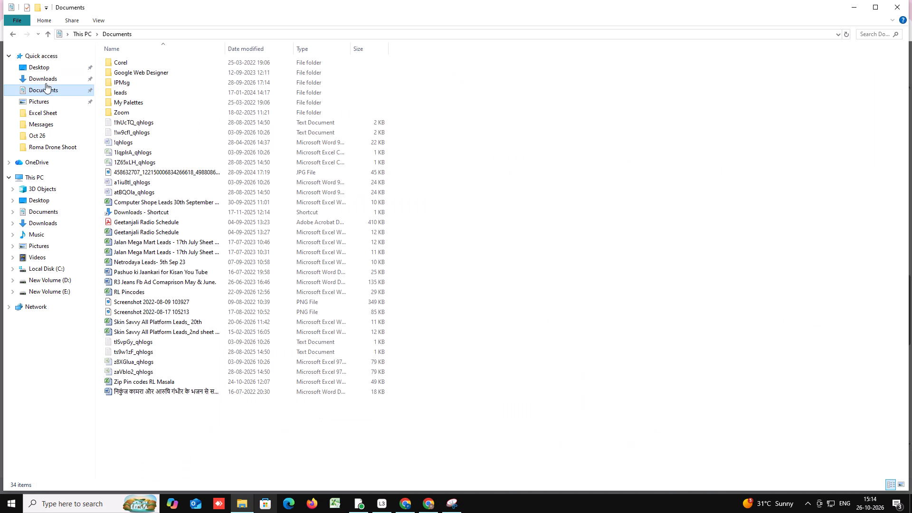
click(46, 78)
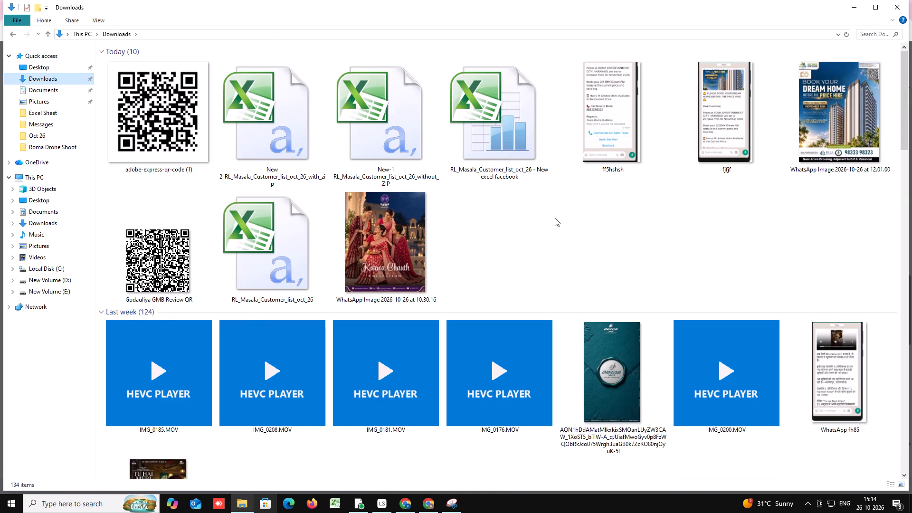
scroll(555, 218, down, 1)
scroll(494, 189, down, 2)
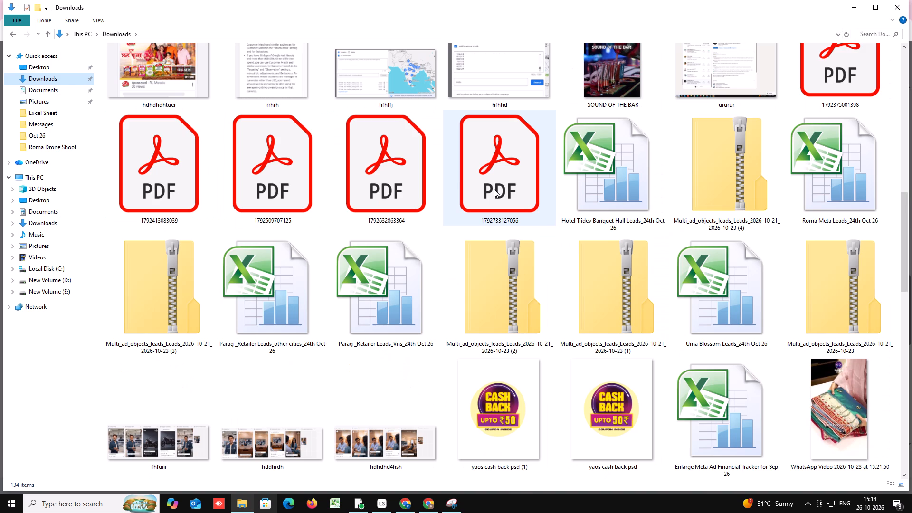
scroll(494, 189, down, 1)
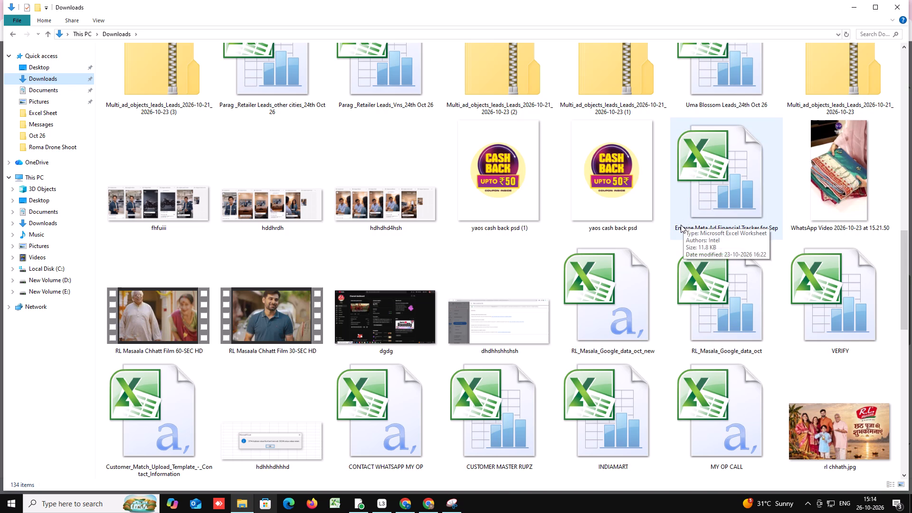
scroll(661, 272, up, 1)
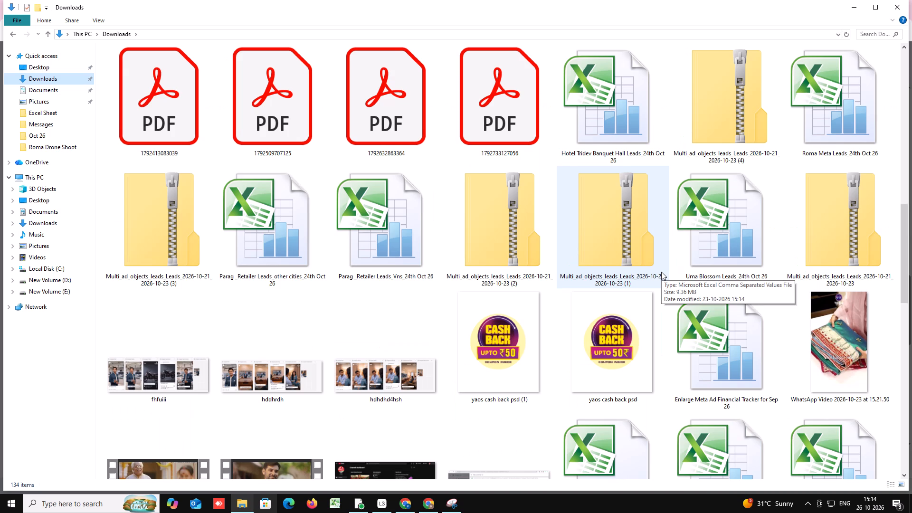
scroll(661, 272, up, 2)
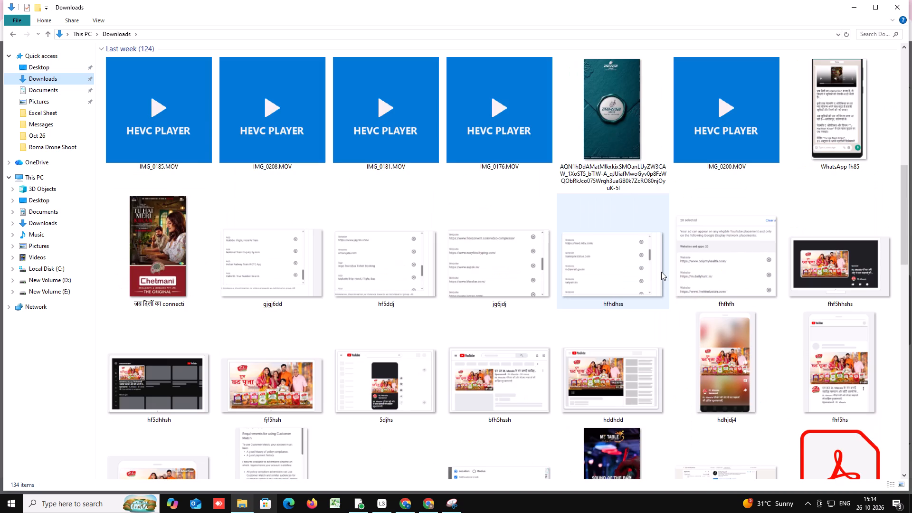
scroll(661, 272, up, 1)
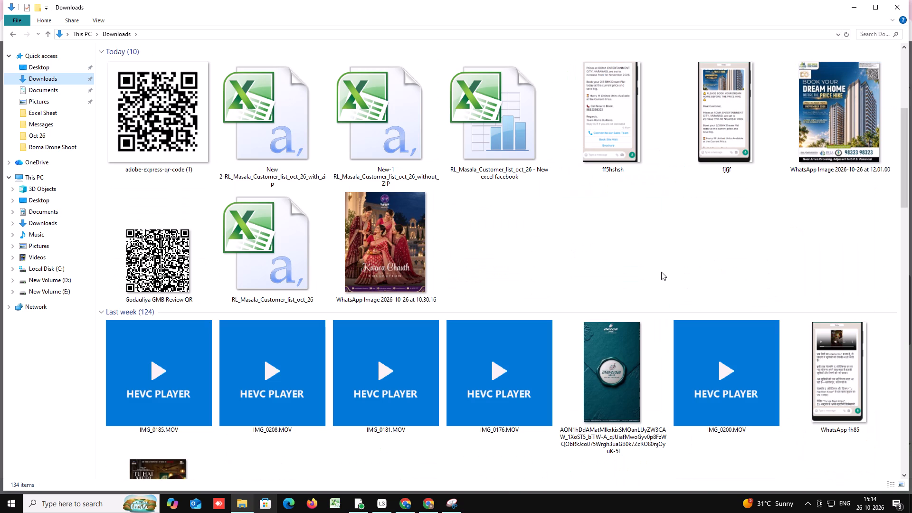
scroll(661, 272, up, 1)
Permanently delete the five Multi_ad_objects_leads zip archives dated 2026-10-21 to 2026-10-23 from the Downloads folder.
scroll(509, 228, down, 1)
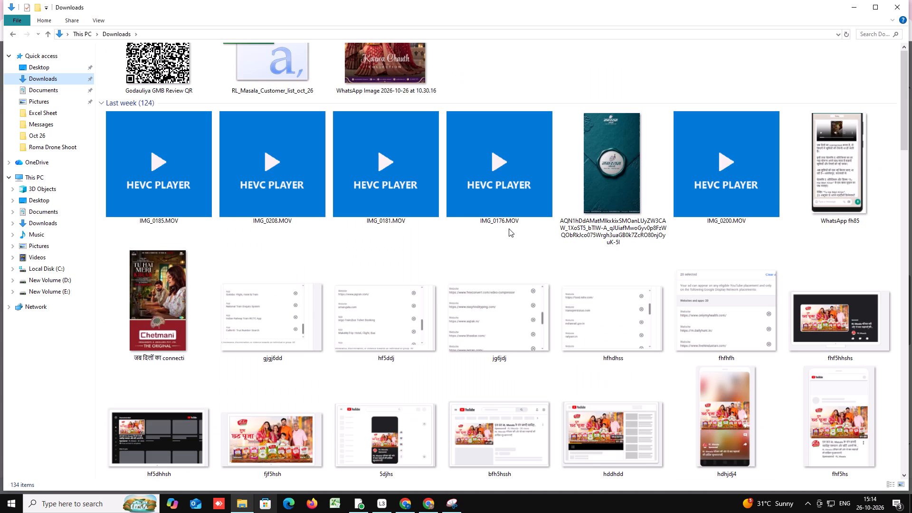
scroll(509, 228, down, 2)
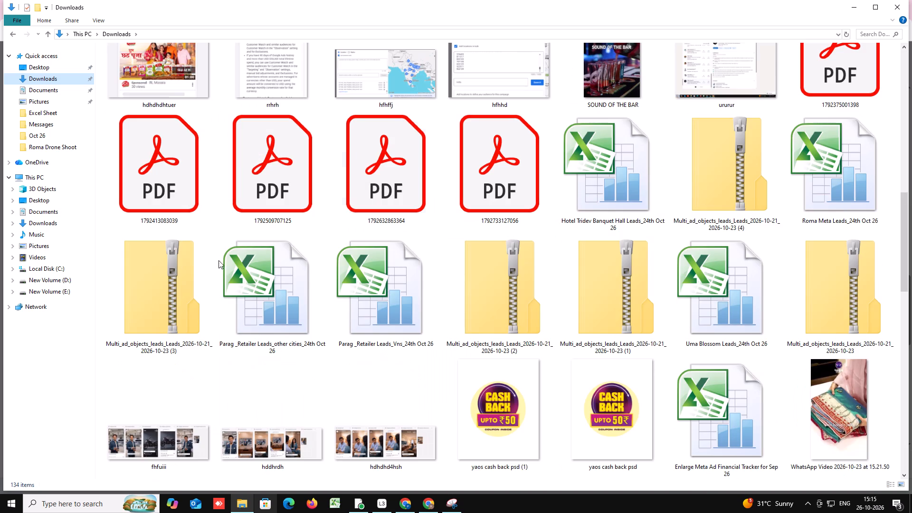
ctrl+click(158, 300)
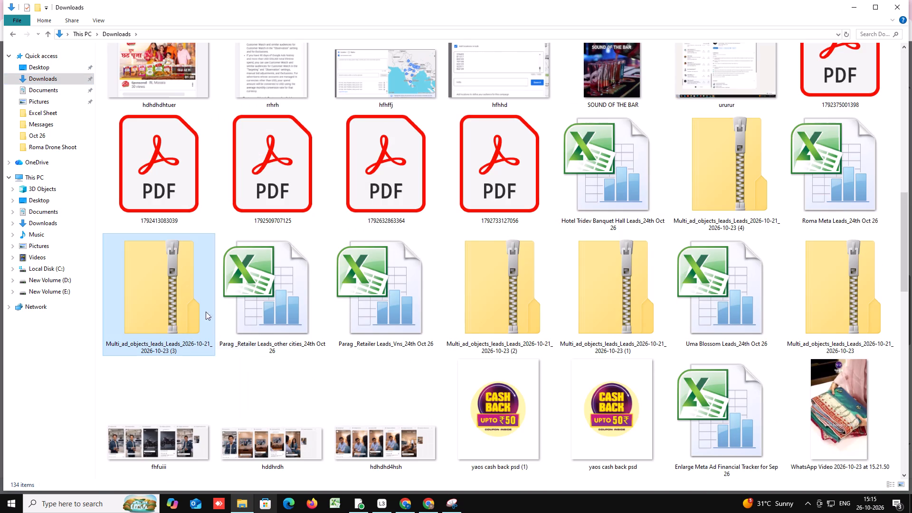
ctrl+click(495, 318)
ctrl+click(598, 308)
ctrl+click(821, 296)
ctrl+click(738, 214)
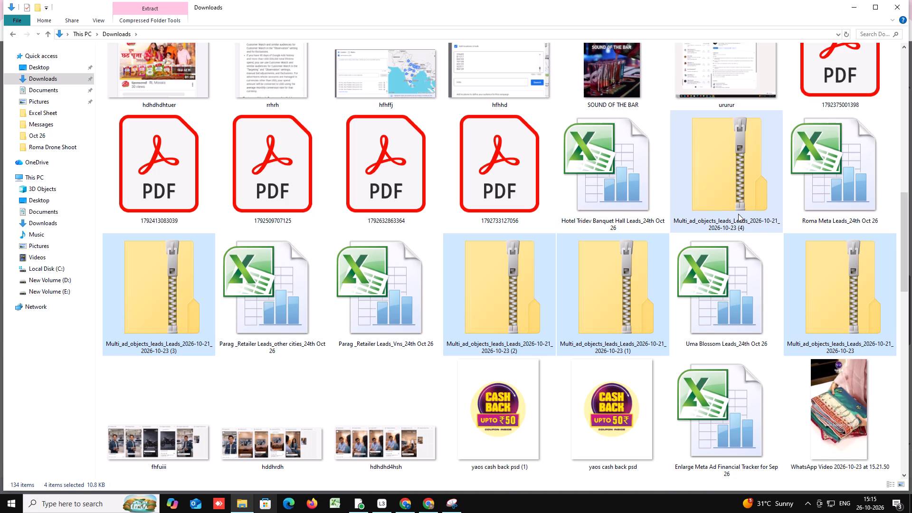
key(shift+Delete)
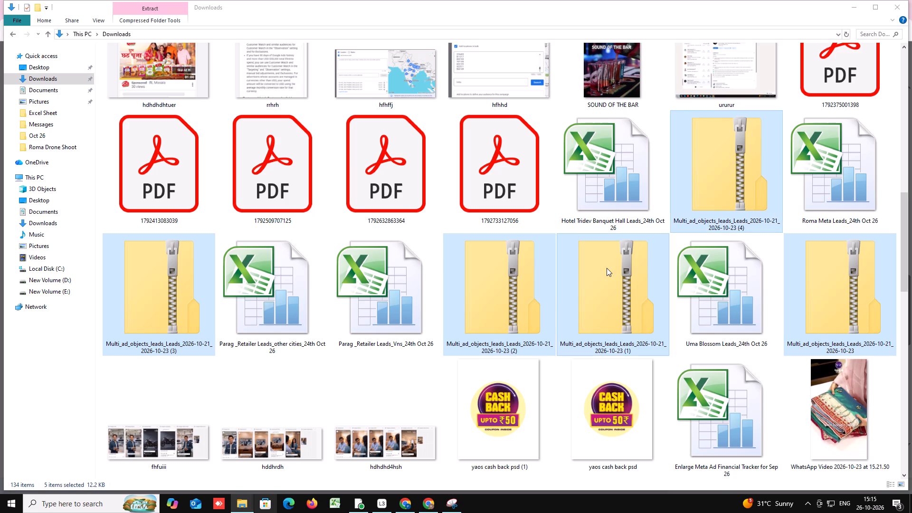
click(503, 263)
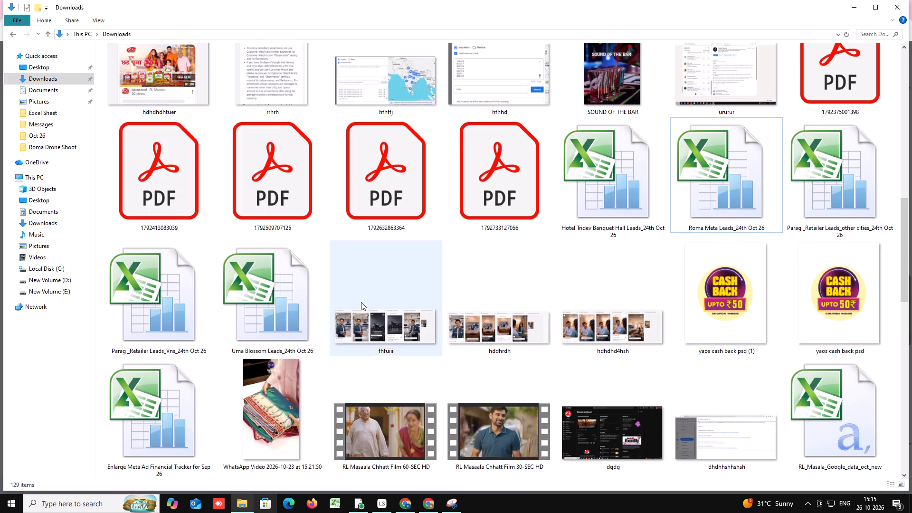
Permanently delete the three images fhfuiii, hddhrdh and hdhdhd4hsh from the Downloads folder.
ctrl+click(400, 313)
ctrl+click(498, 313)
ctrl+click(597, 313)
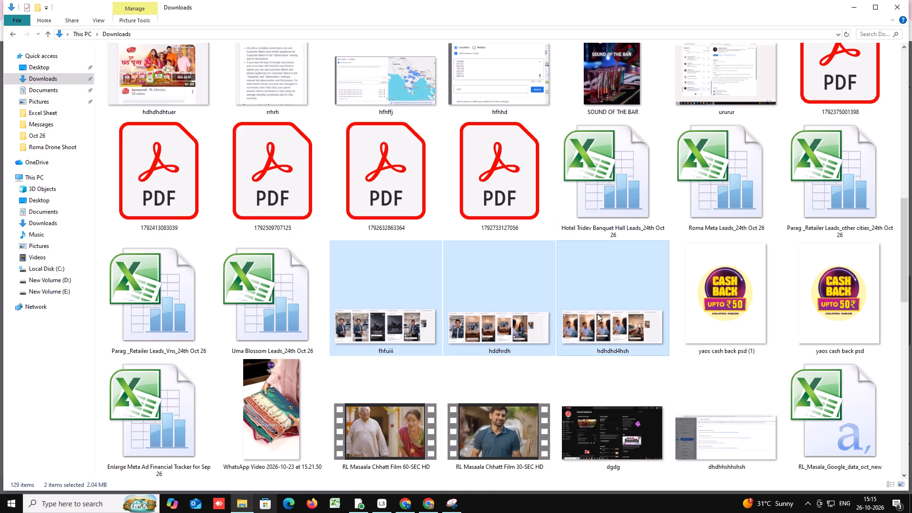
key(shift+Delete)
click(503, 259)
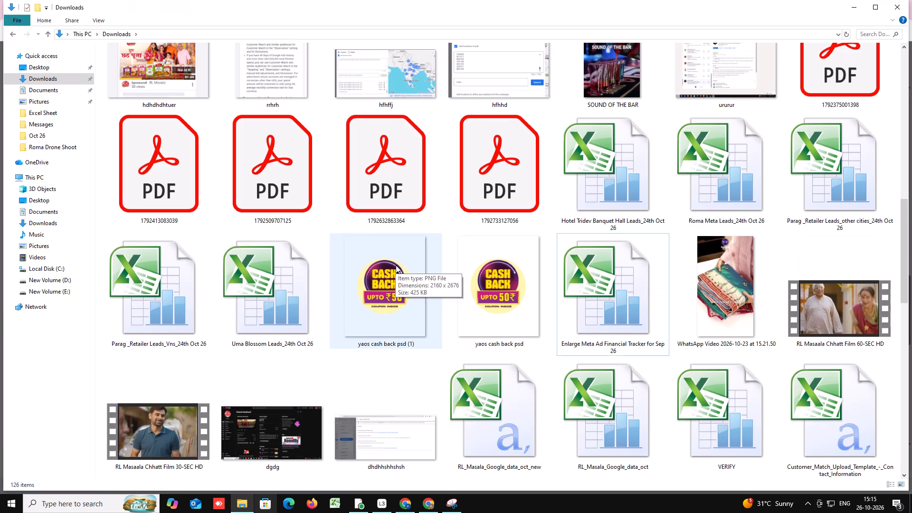
Look further through the Downloads folder and start a search within it.
scroll(396, 265, down, 1)
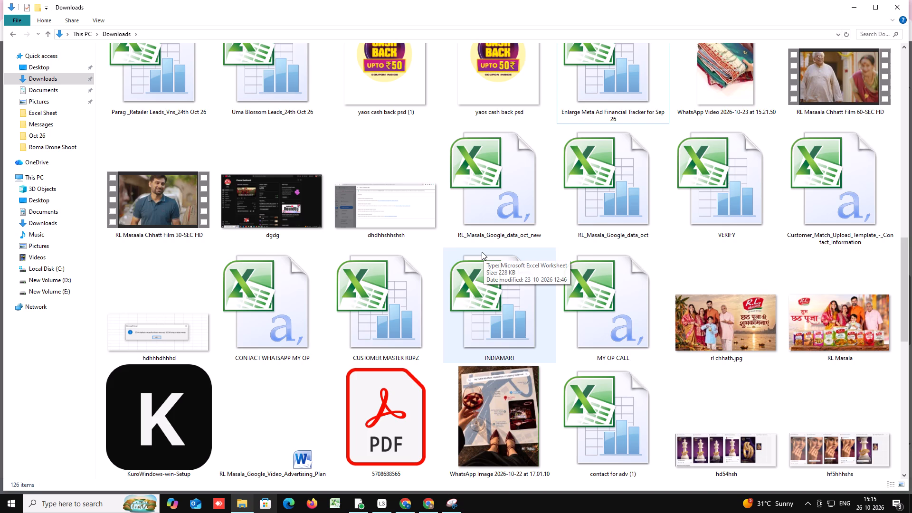
scroll(482, 252, up, 16)
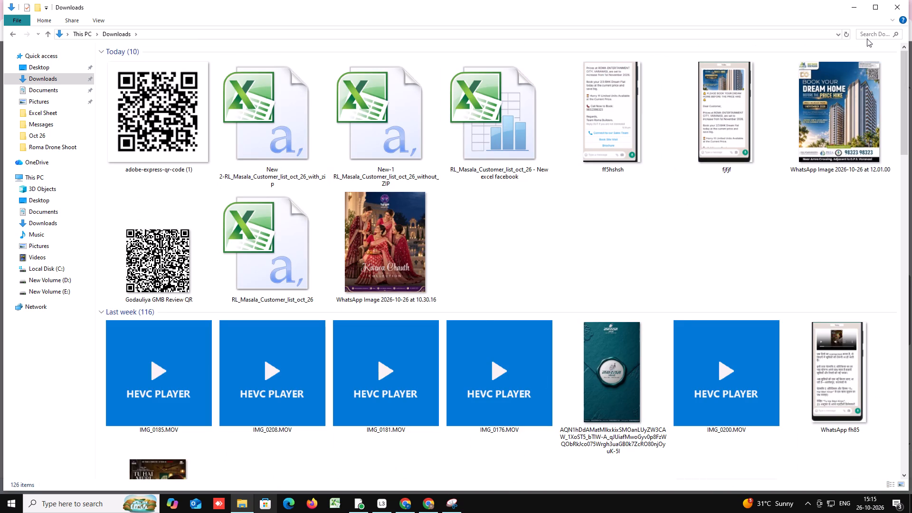
click(866, 35)
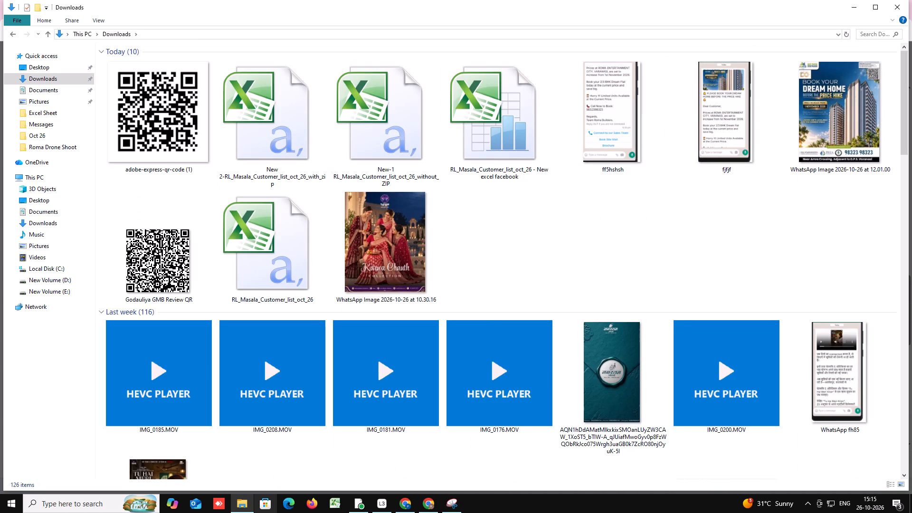
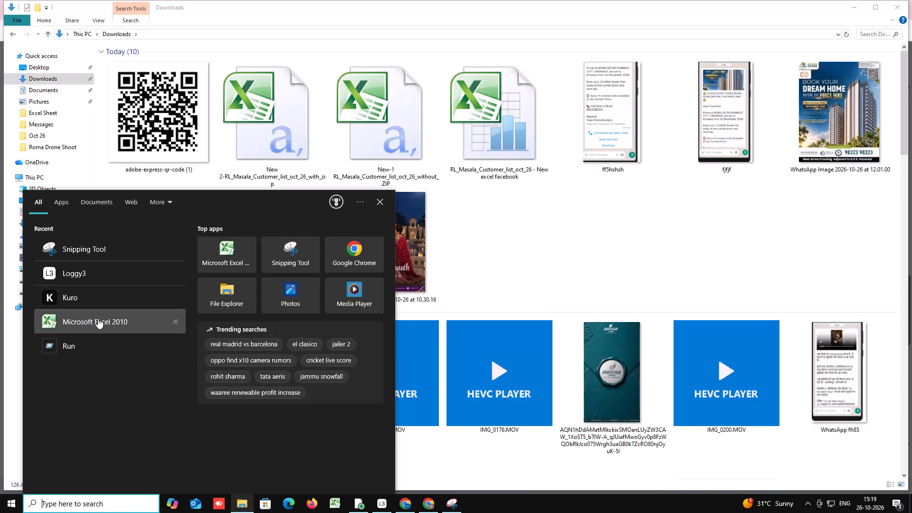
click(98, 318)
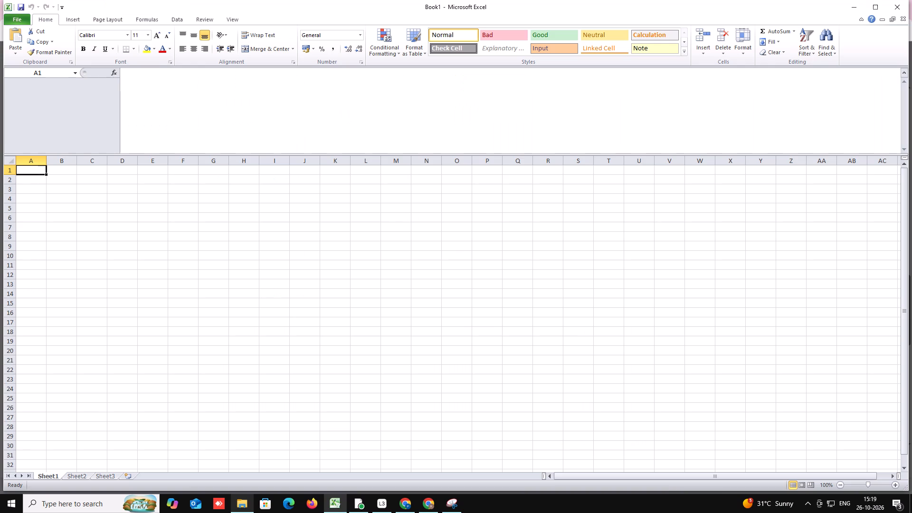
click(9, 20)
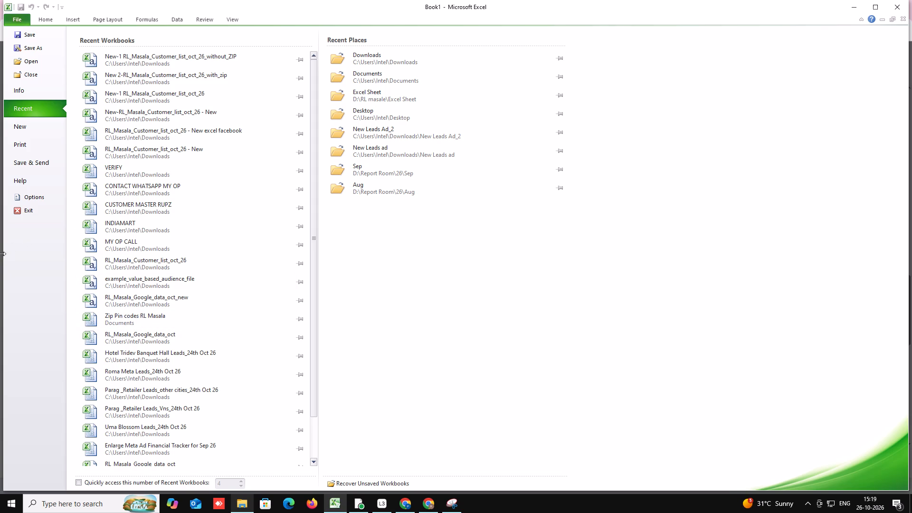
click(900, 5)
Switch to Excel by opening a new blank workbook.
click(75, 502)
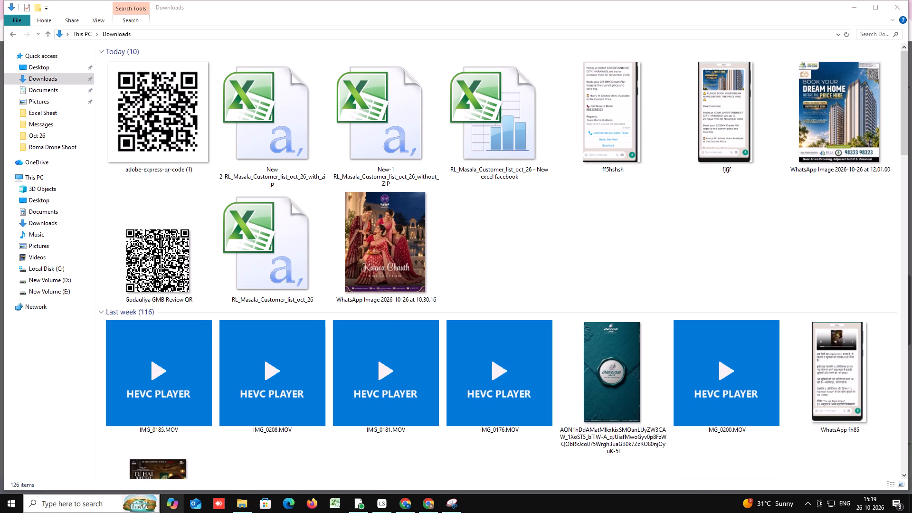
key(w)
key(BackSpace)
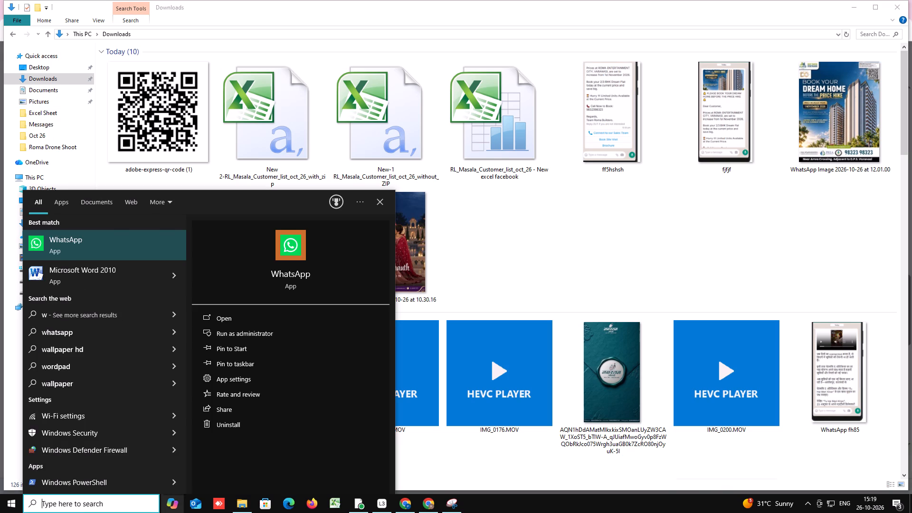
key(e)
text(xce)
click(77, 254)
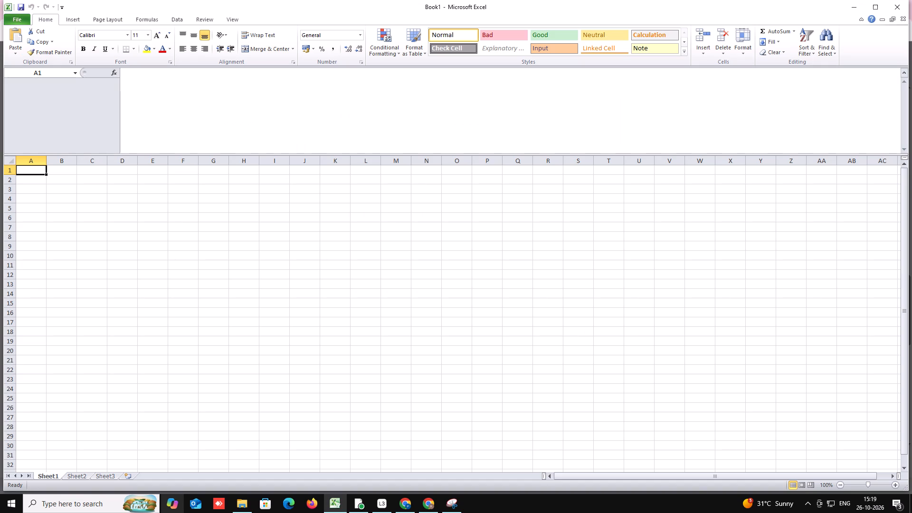
Enter the heading "pin codes" in cell B1 of the blank Book1 workbook.
click(61, 167)
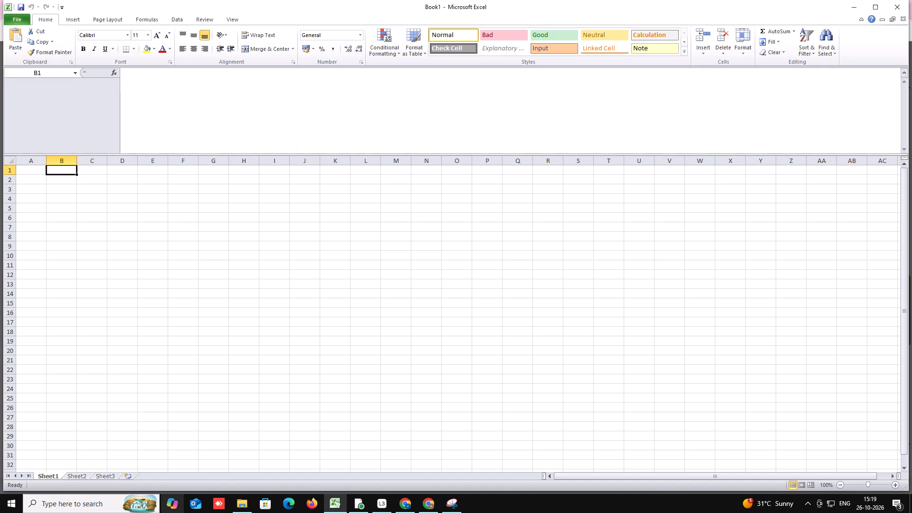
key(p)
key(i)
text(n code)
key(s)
click(89, 234)
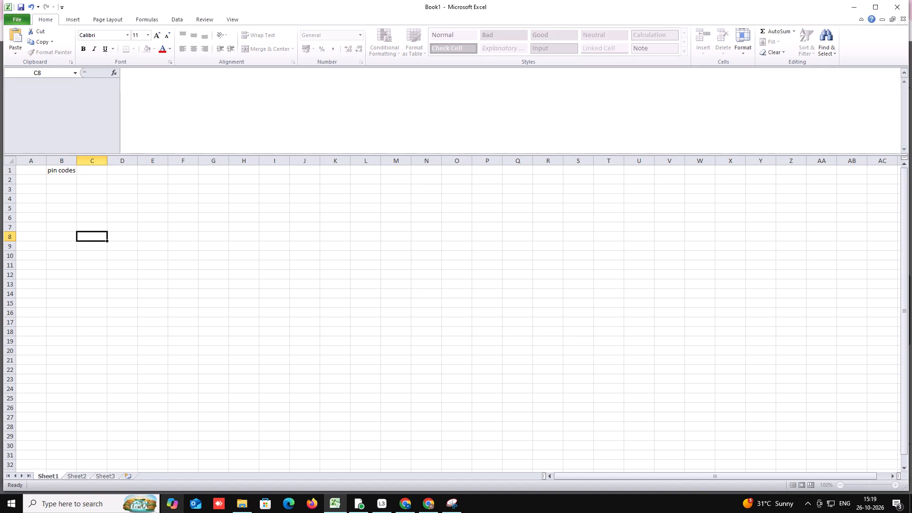
Open RL_Masala_Customer_list_oct_26 - New excel facebook from the Downloads folder, examine its pin code column D, and close the workbook.
click(236, 505)
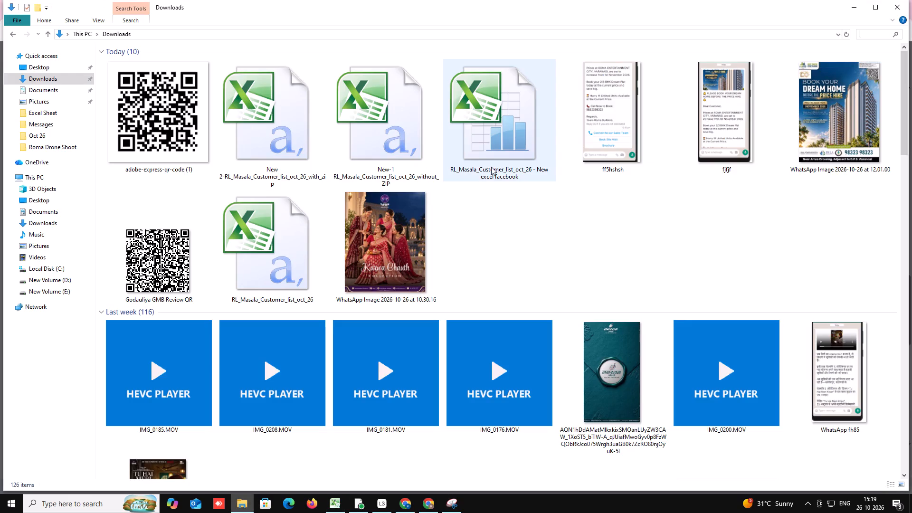
double_click(503, 133)
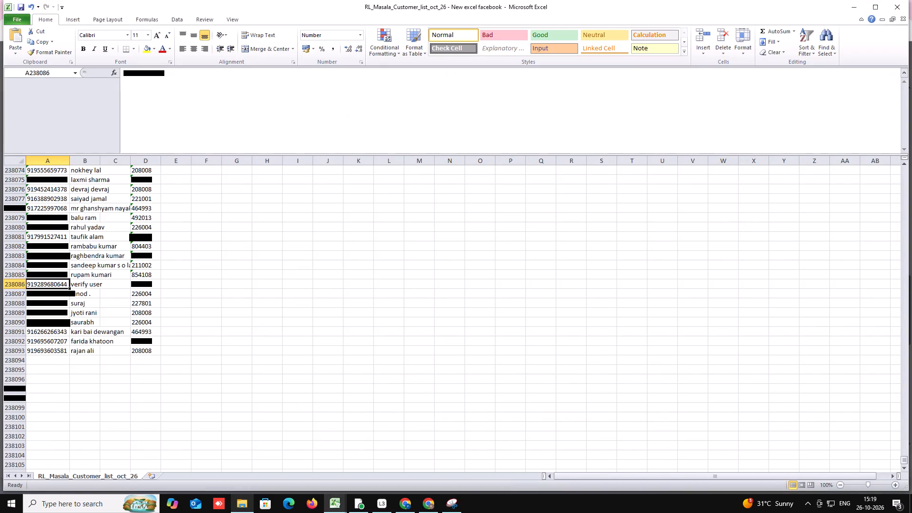
click(146, 214)
scroll(134, 274, up, 9)
scroll(134, 264, down, 10)
scroll(152, 244, up, 4)
scroll(152, 244, down, 5)
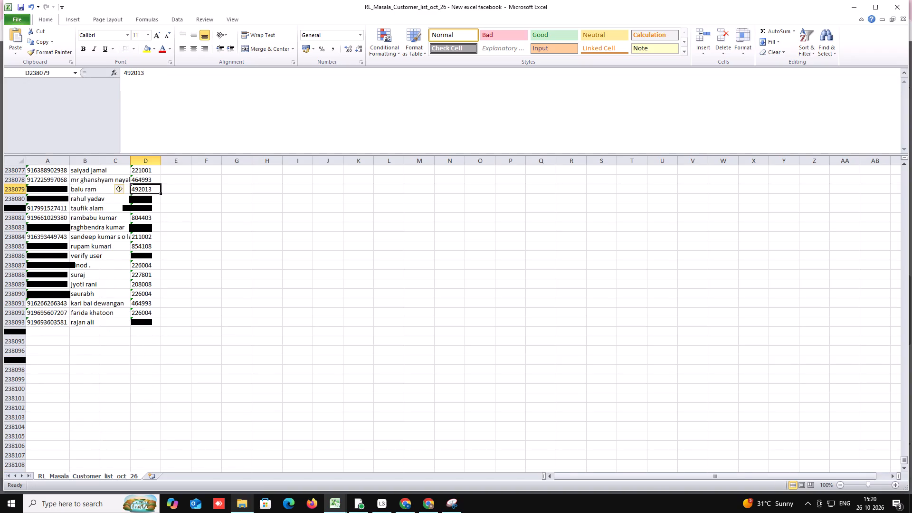
click(895, 9)
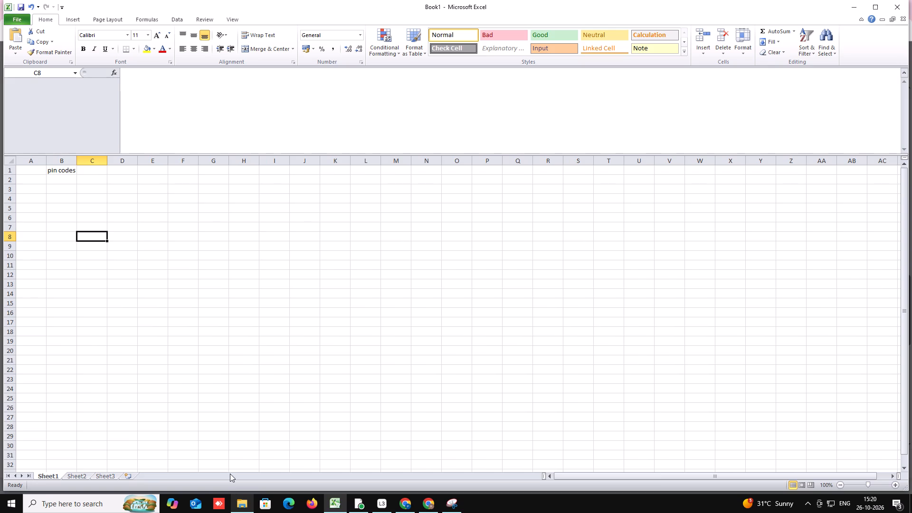
Open New 2-RL_Masala_Customer_list_oct_26_with_zip from the Downloads folder and copy its entire zip column.
click(242, 508)
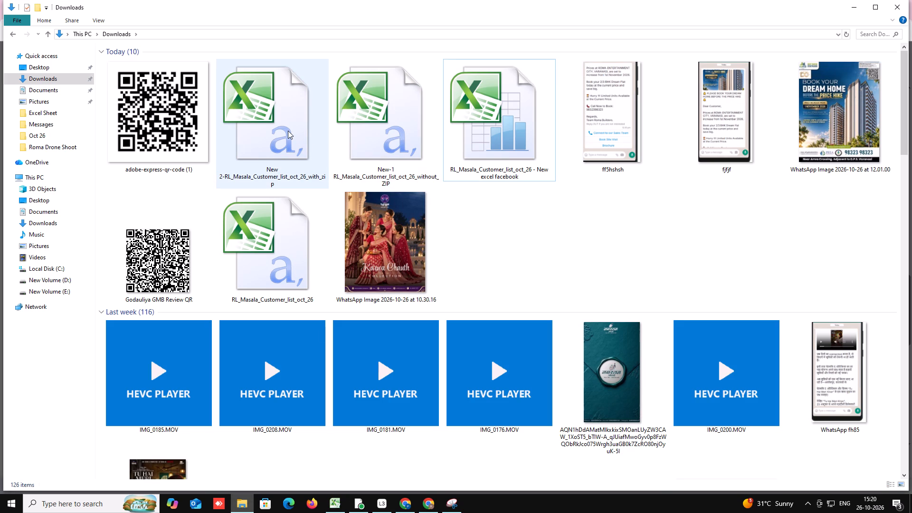
double_click(288, 131)
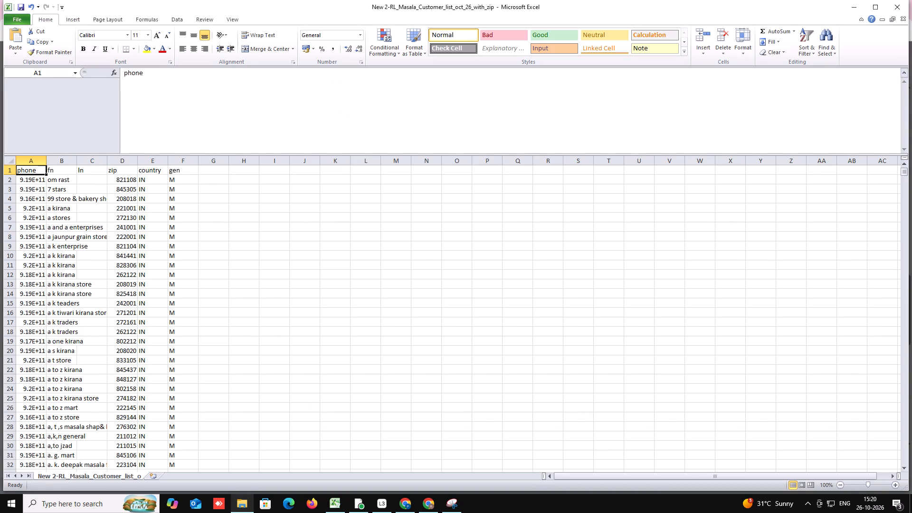
click(169, 241)
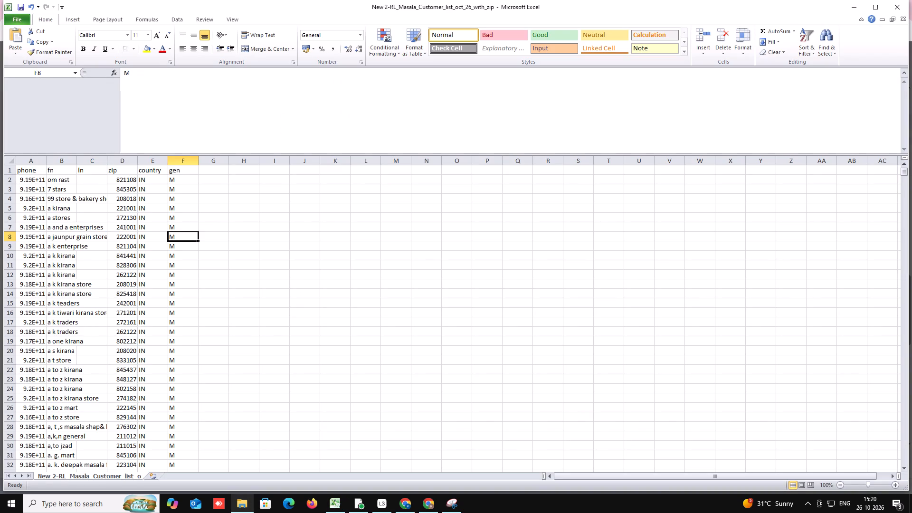
click(127, 161)
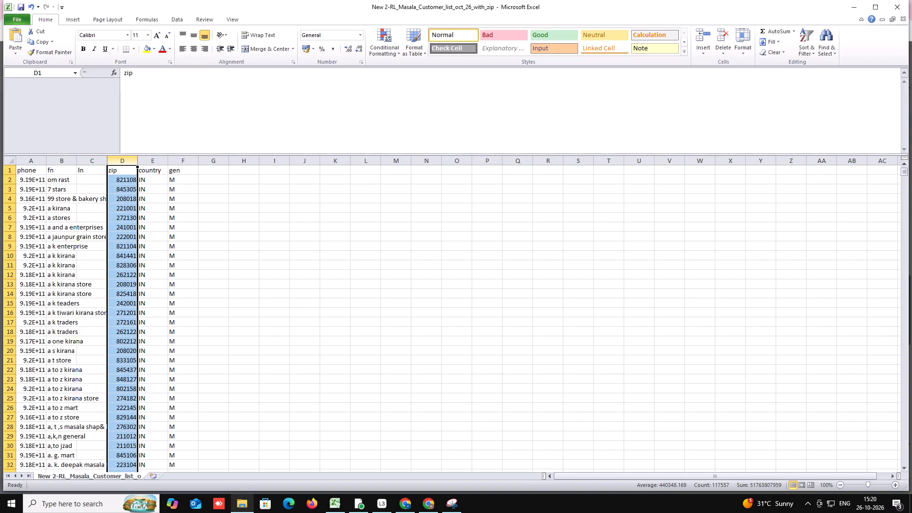
key(ctrl+c)
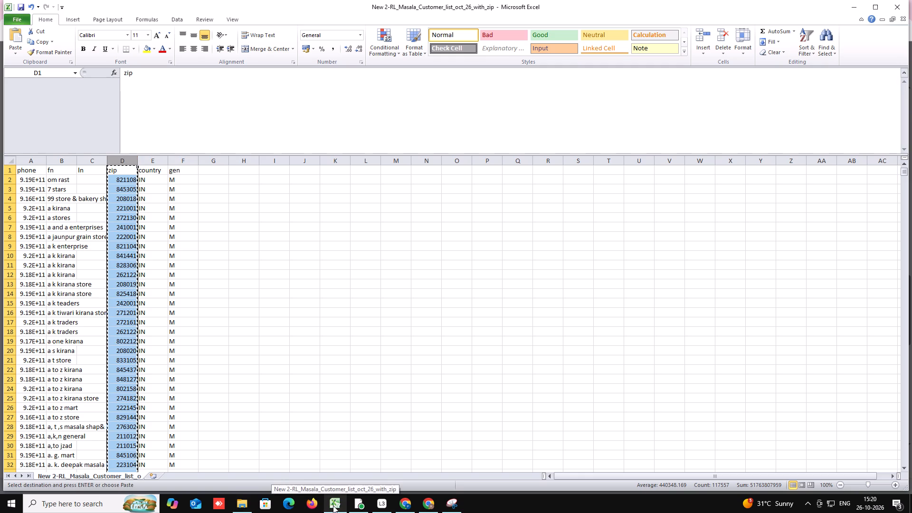
Switch back to the Book1 workbook with the pin codes heading.
click(333, 505)
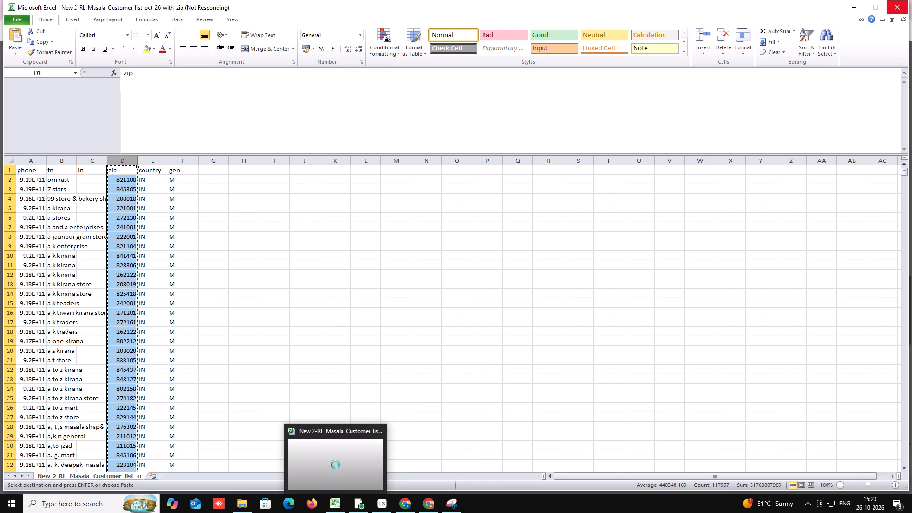
Paste the zip column copied from the New 2-RL_Masala_Customer_list_oct_26_with_zip workbook into column B of a new blank workbook.
click(438, 378)
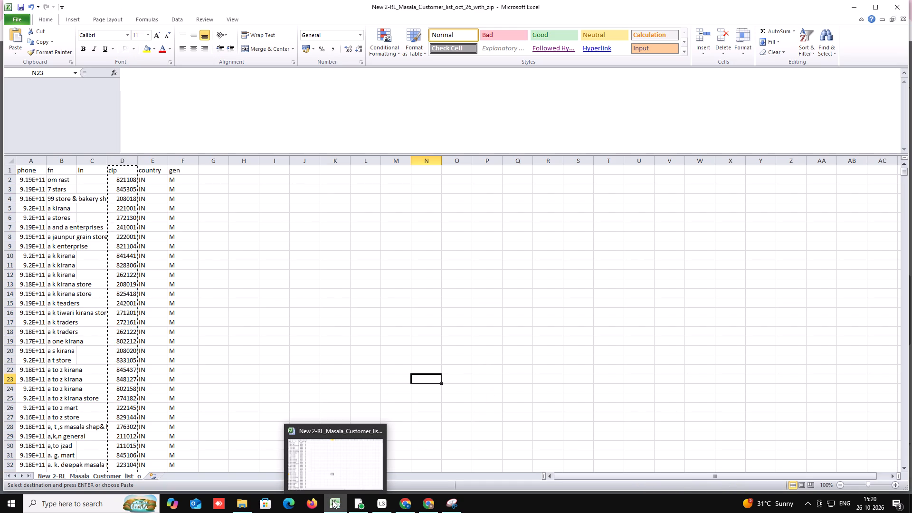
click(485, 404)
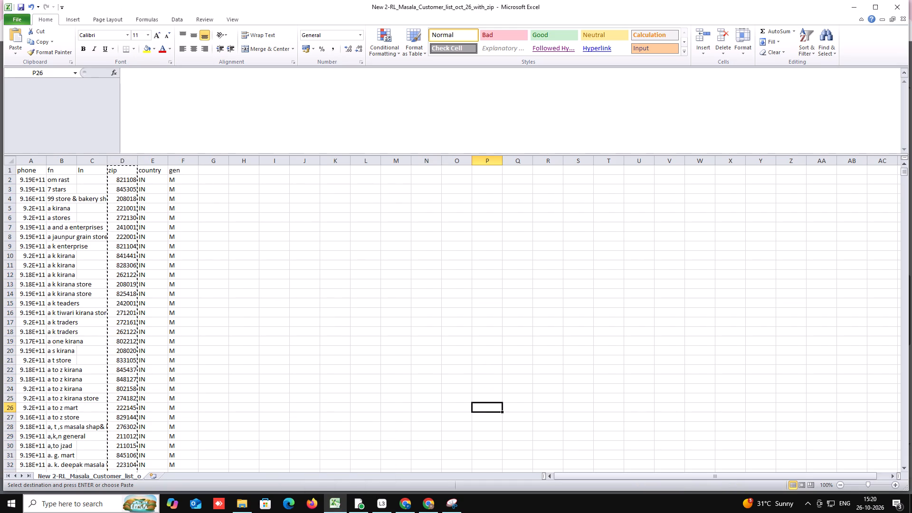
click(85, 500)
text(exc)
click(111, 246)
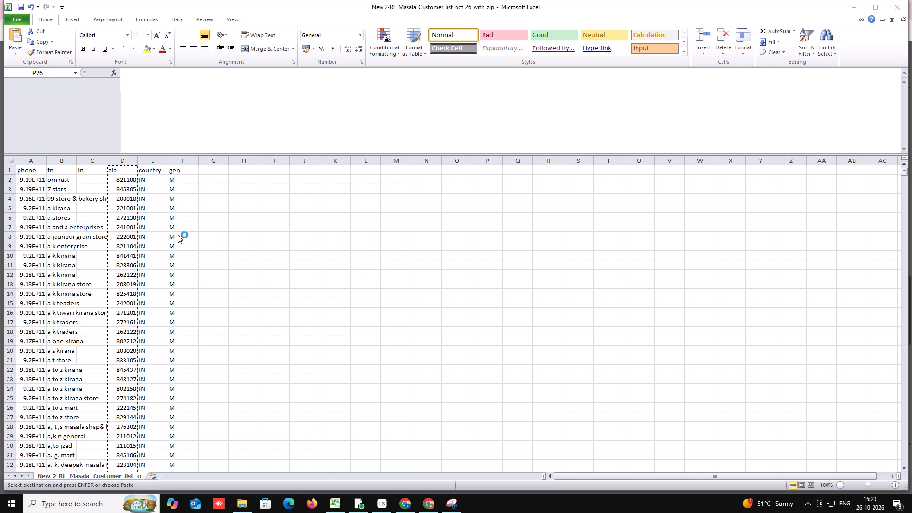
click(66, 174)
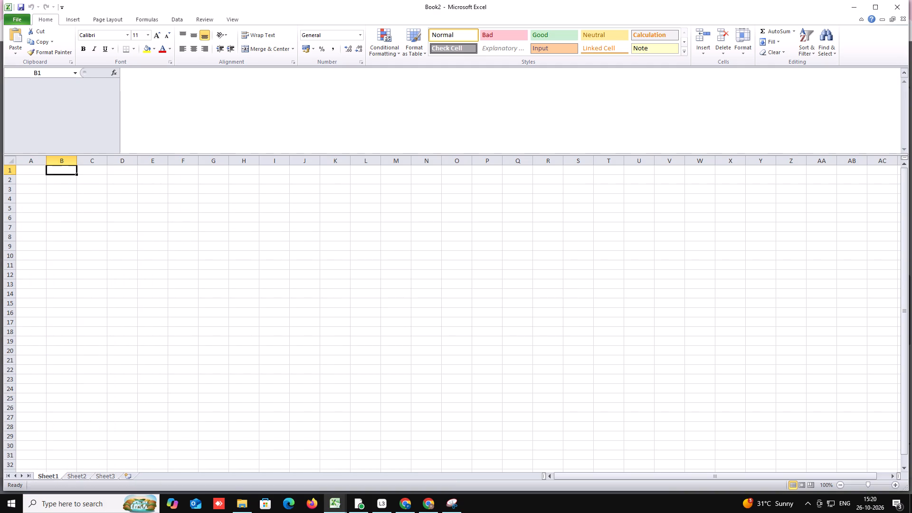
key(ctrl+v)
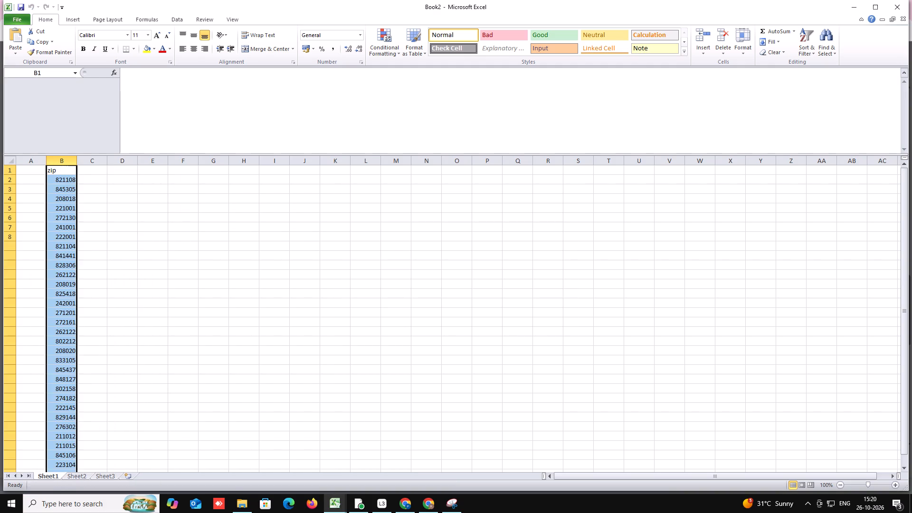
click(137, 265)
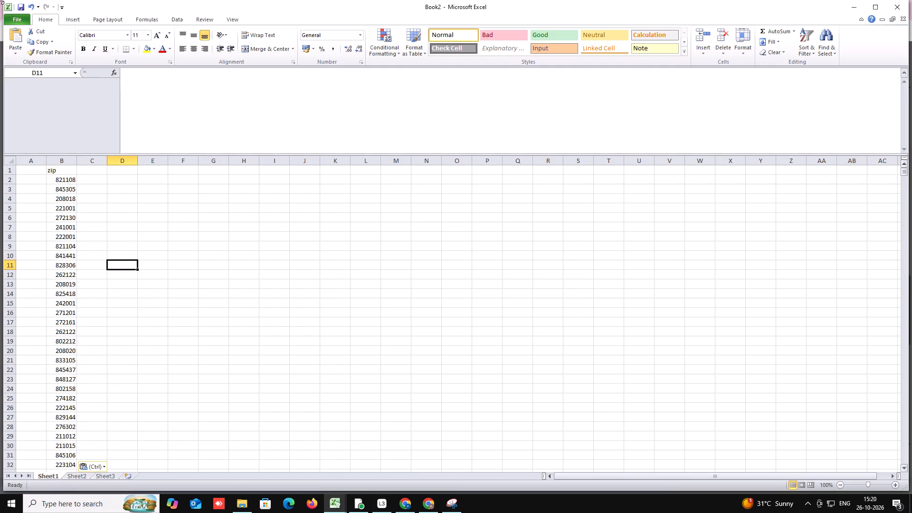
Save the new workbook in the Downloads folder as RL Masala Pin codes.
click(19, 17)
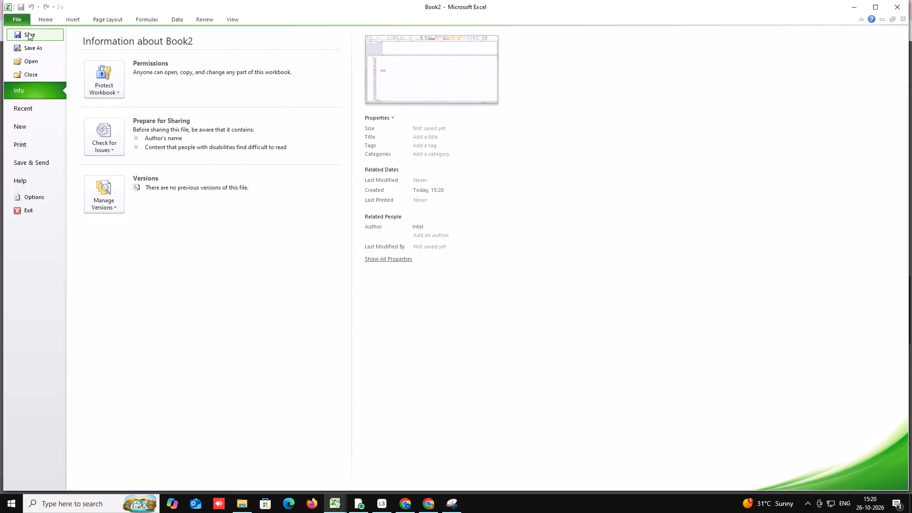
click(28, 32)
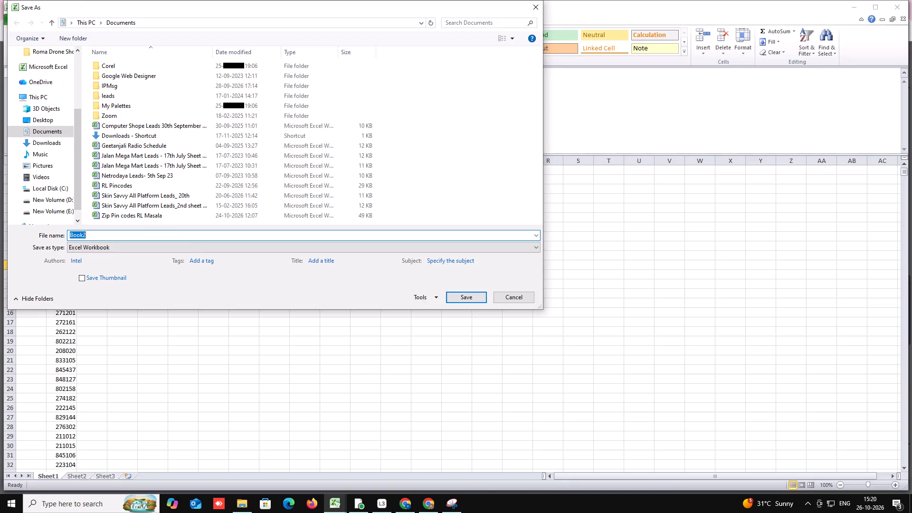
text(R l Maa)
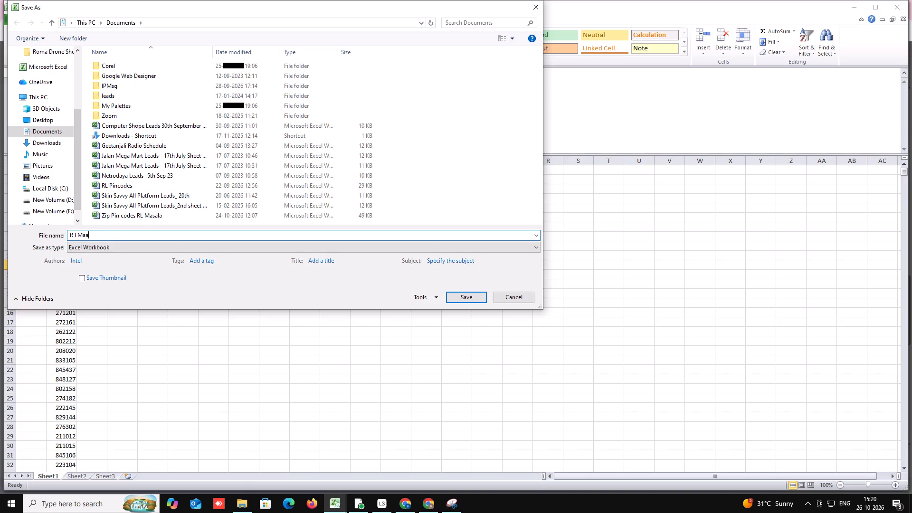
key(BackSpace)
key(BackSpace)
key(BackSpace)
key(BackSpace)
key(BackSpace)
key(BackSpace)
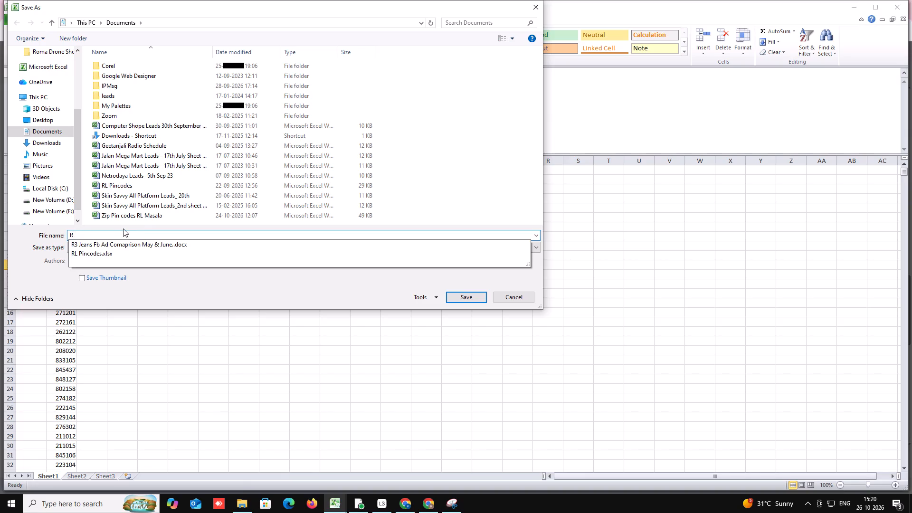
text(L)
key(space)
text(Masala)
key(space)
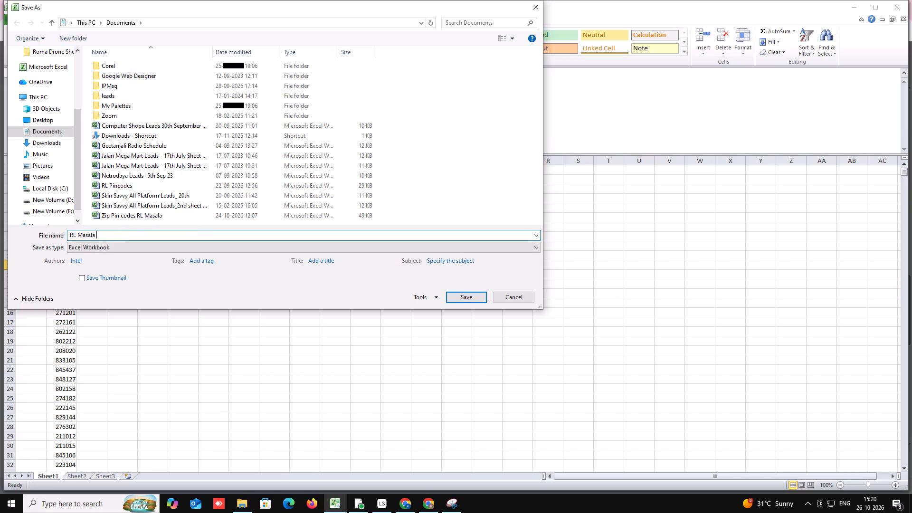
text(Pin codes)
click(51, 142)
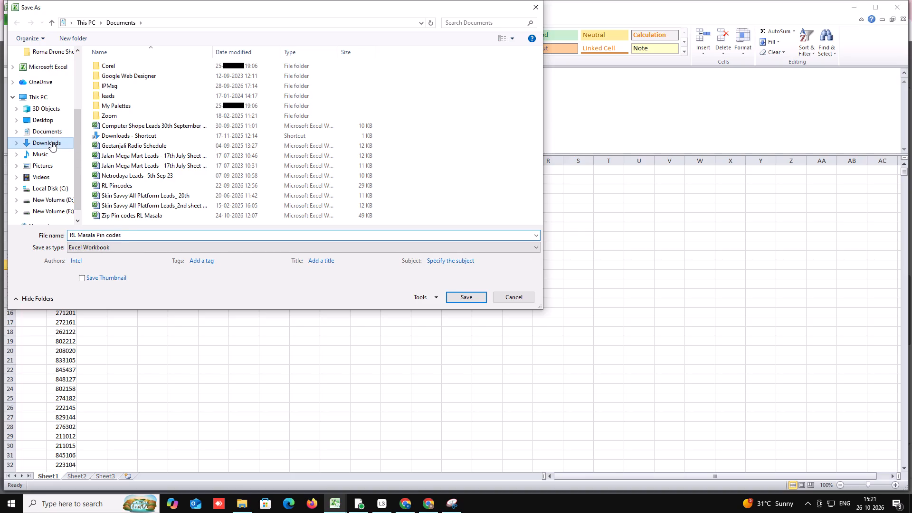
click(463, 299)
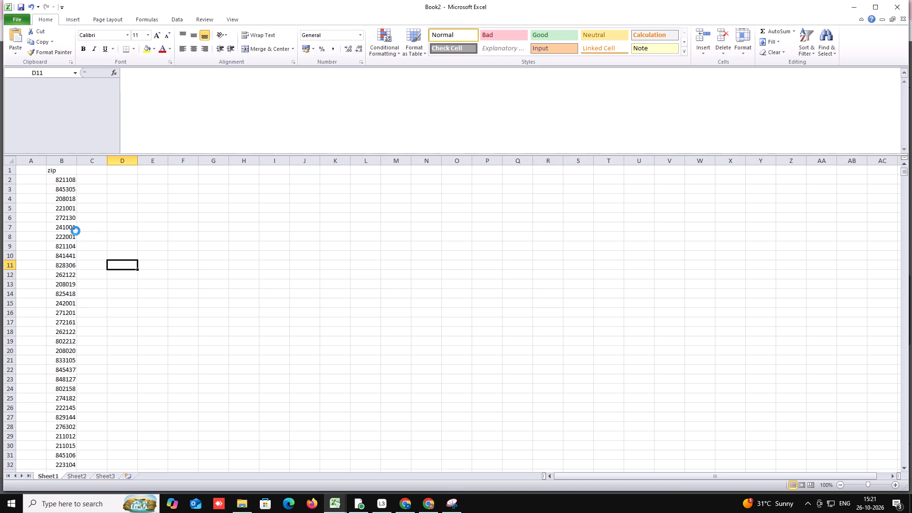
Close all open workbooks, clearing the copied data from the clipboard and discarding the changes to Book1.
click(894, 5)
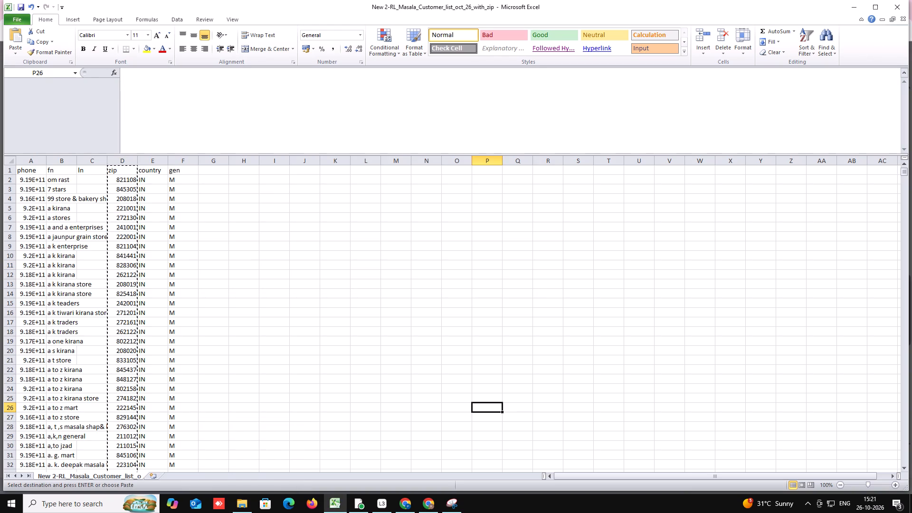
click(897, 1)
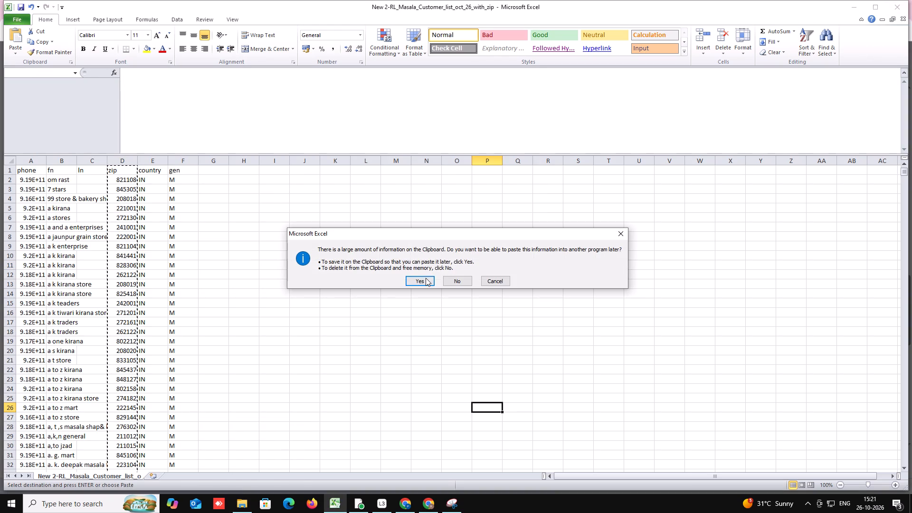
click(452, 284)
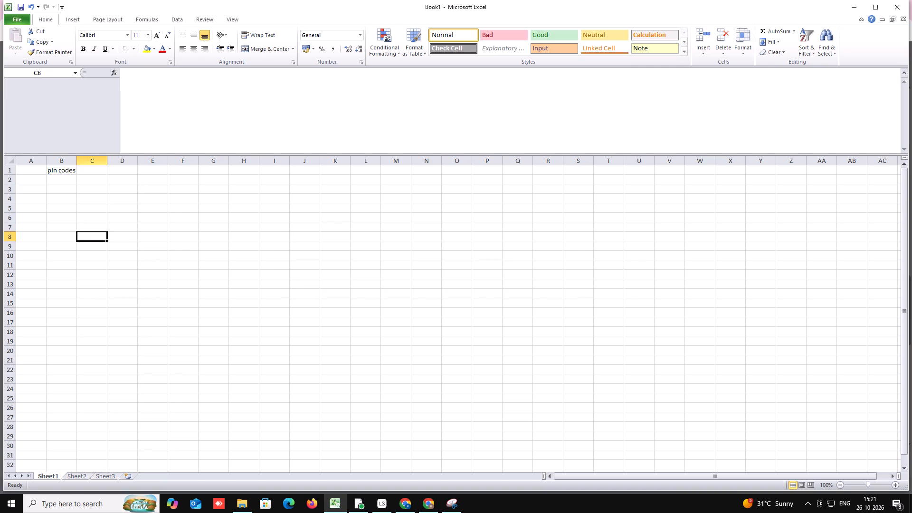
click(95, 209)
click(906, 3)
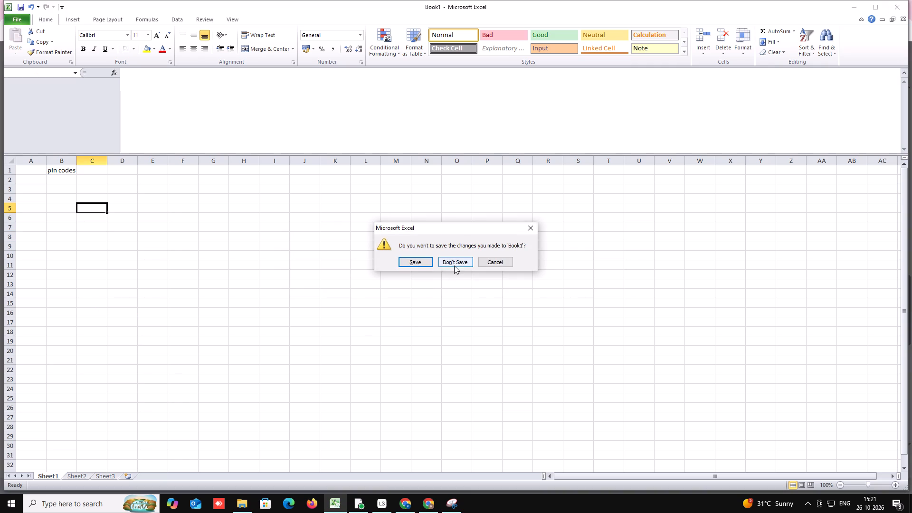
click(455, 263)
Open the RL Masala Pin codes workbook from the Downloads folder.
click(57, 78)
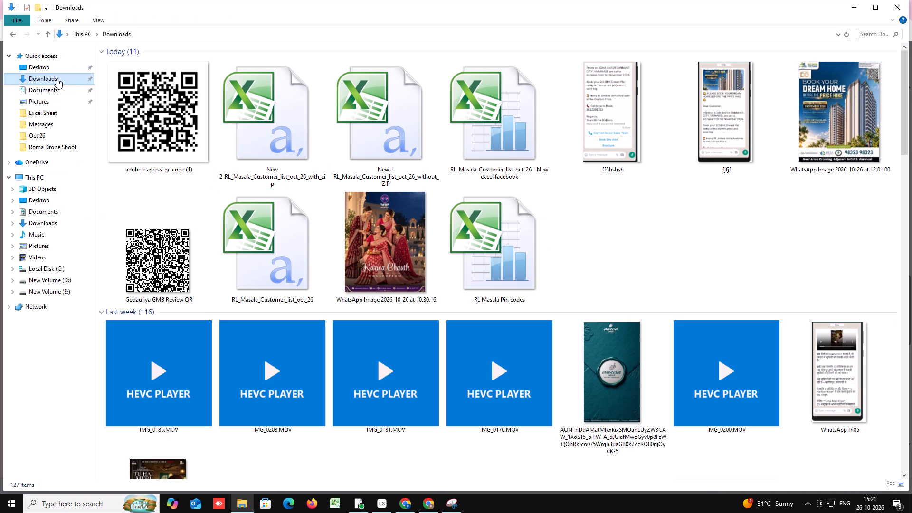
click(155, 149)
click(160, 148)
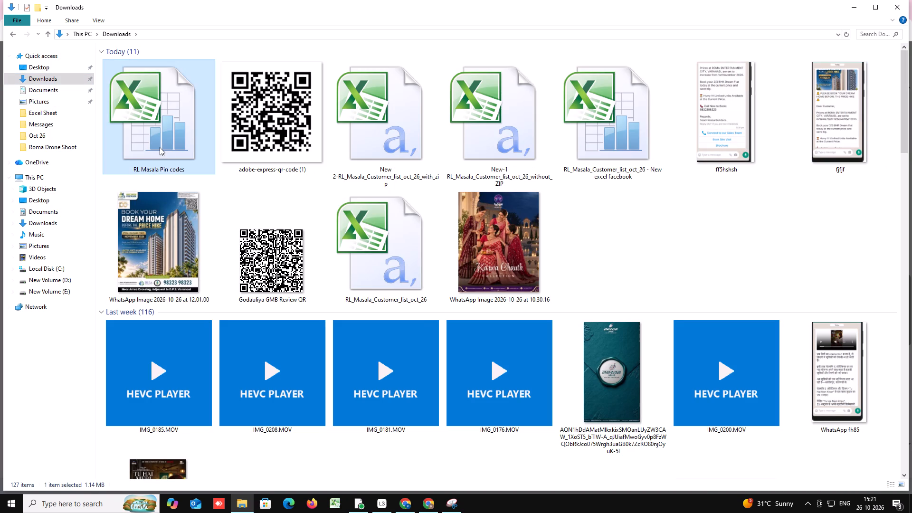
double_click(160, 145)
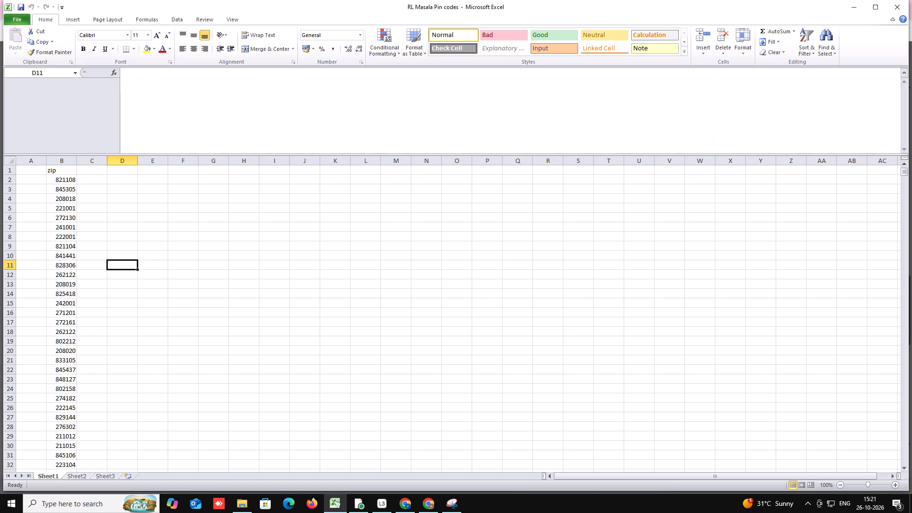
Remove the duplicate values from the zip column in column B, treating the first row as a header.
click(109, 223)
click(61, 161)
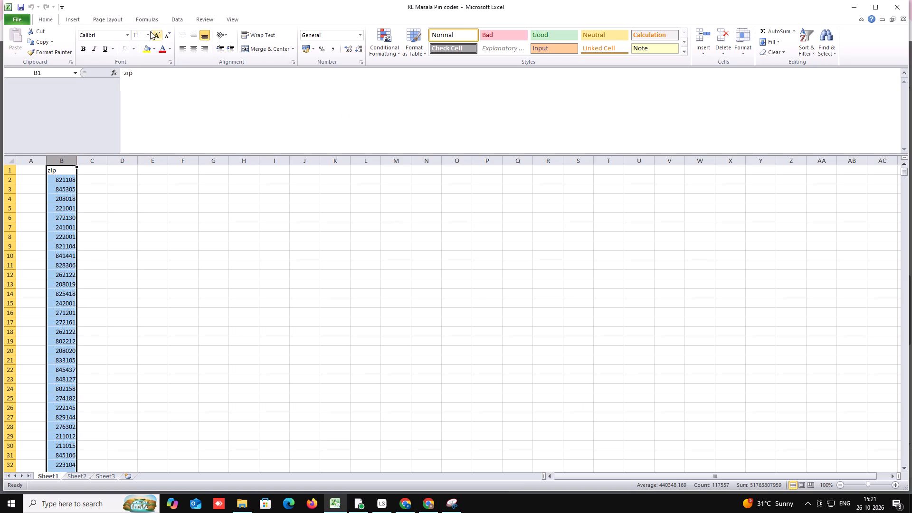
click(171, 20)
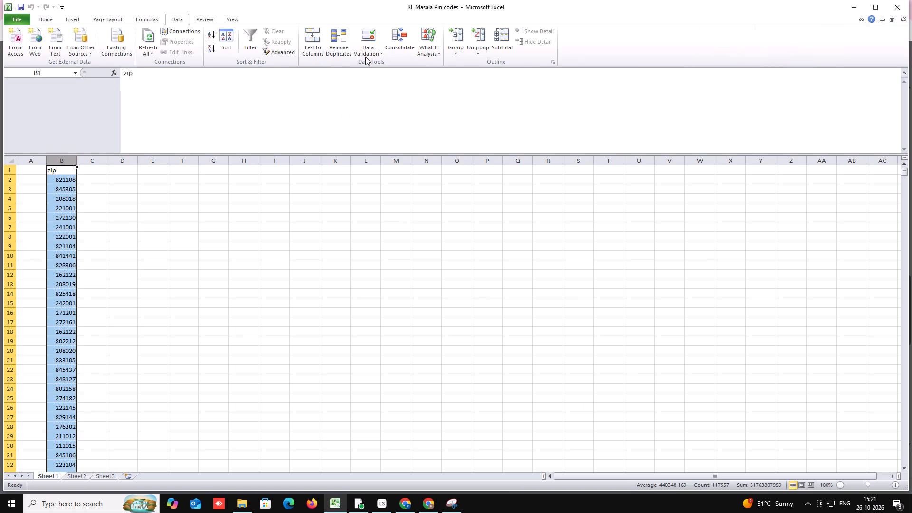
click(340, 40)
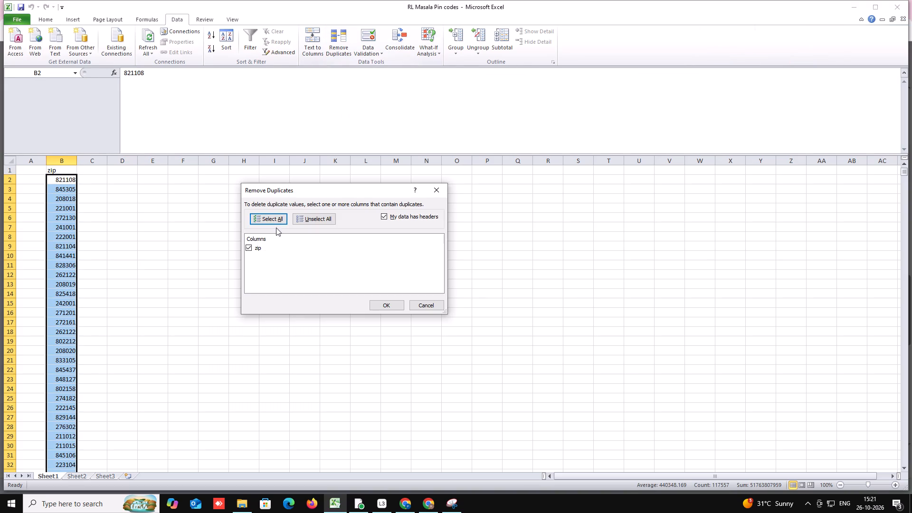
click(381, 305)
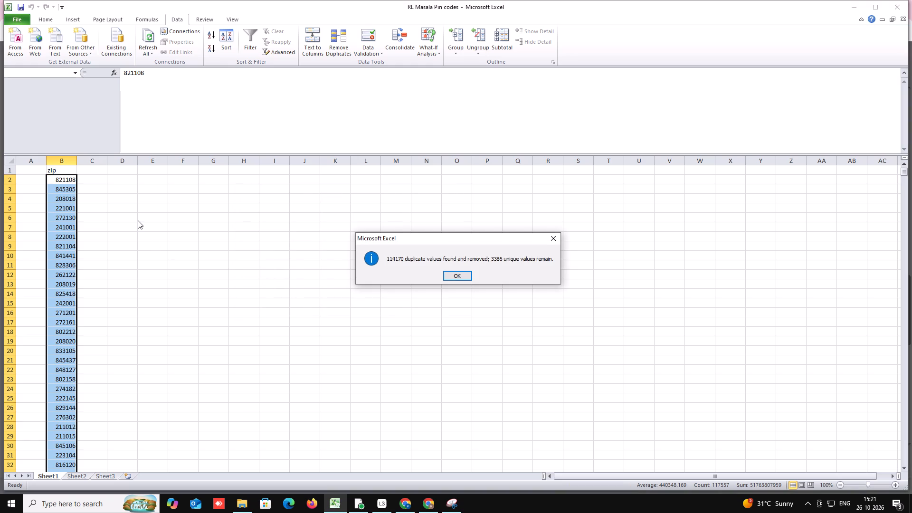
click(464, 273)
click(315, 274)
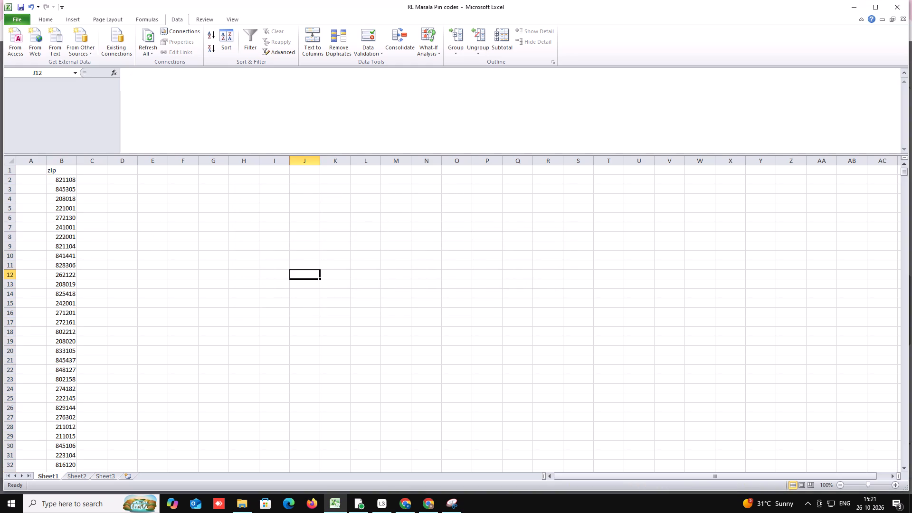
Save the RL Masala Pin codes workbook.
click(11, 19)
click(33, 34)
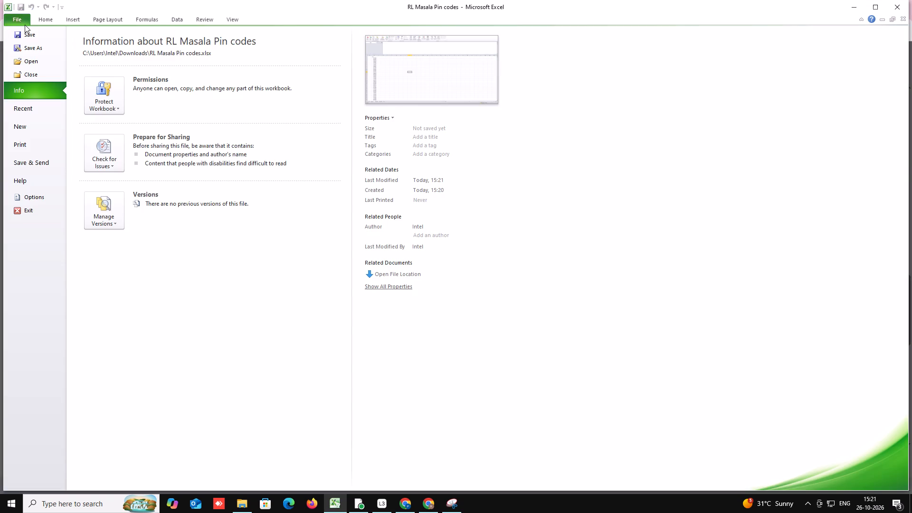
click(242, 217)
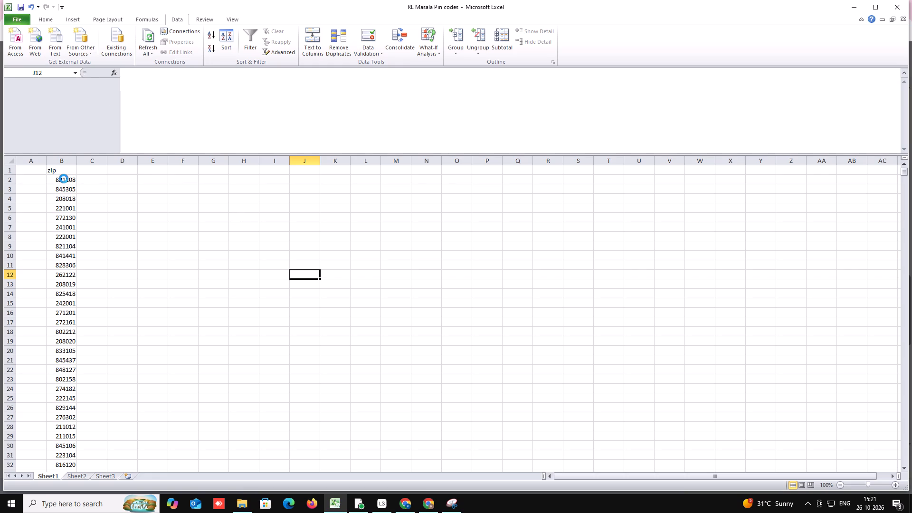
Copy all the pin codes below the zip header in column B, from B2 through B3387.
drag(64, 179, 55, 455)
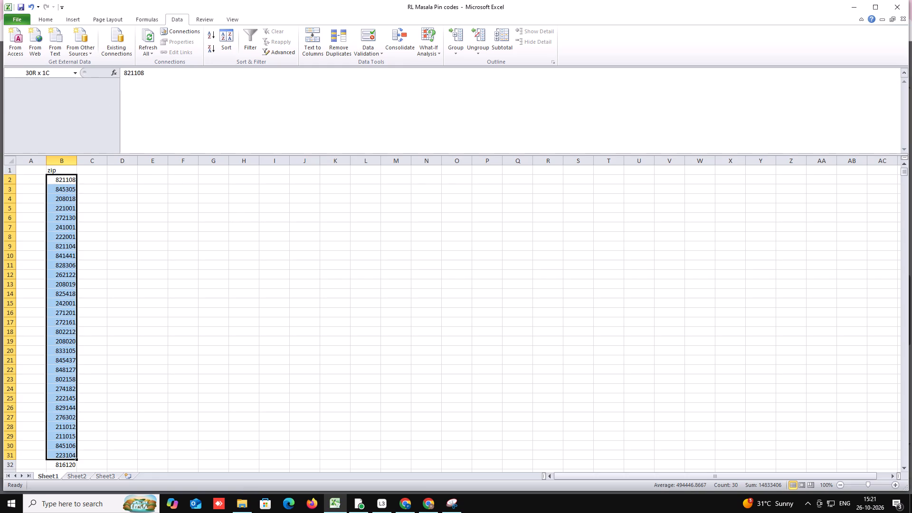
drag(55, 455, 54, 512)
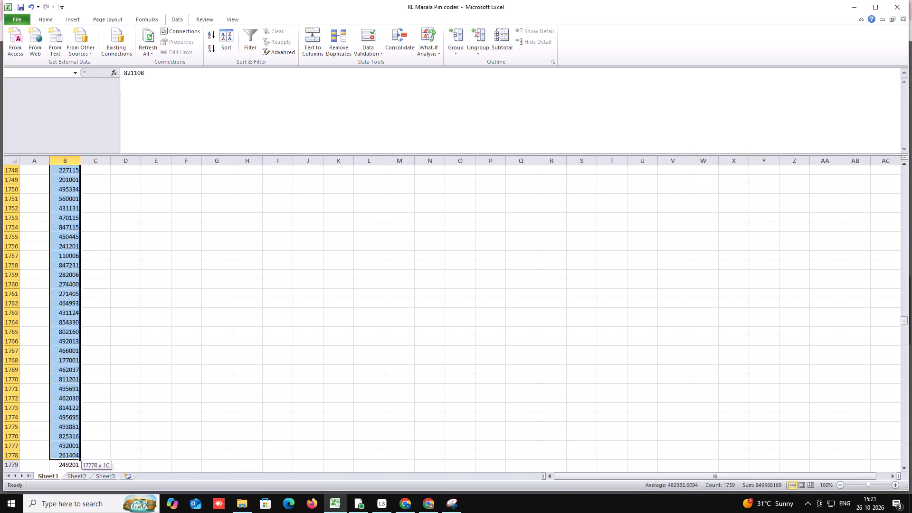
drag(54, 512, 96, 494)
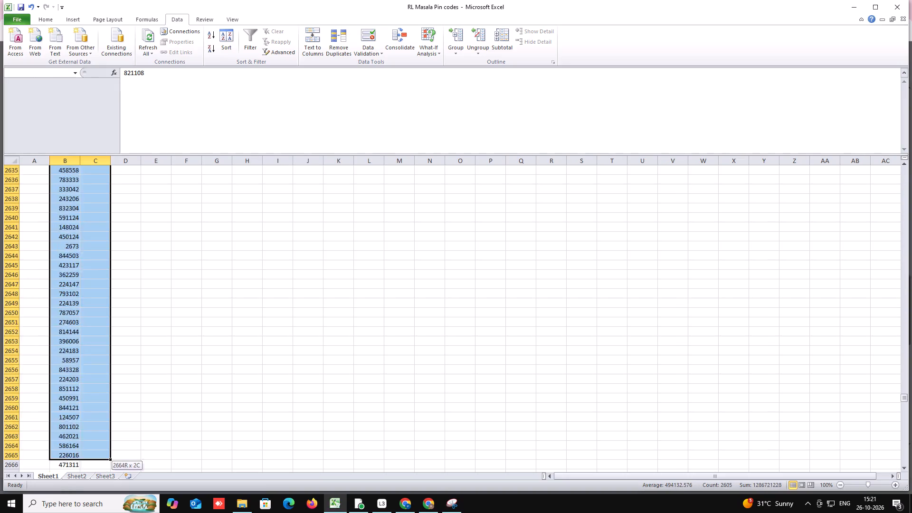
drag(96, 494, 70, 486)
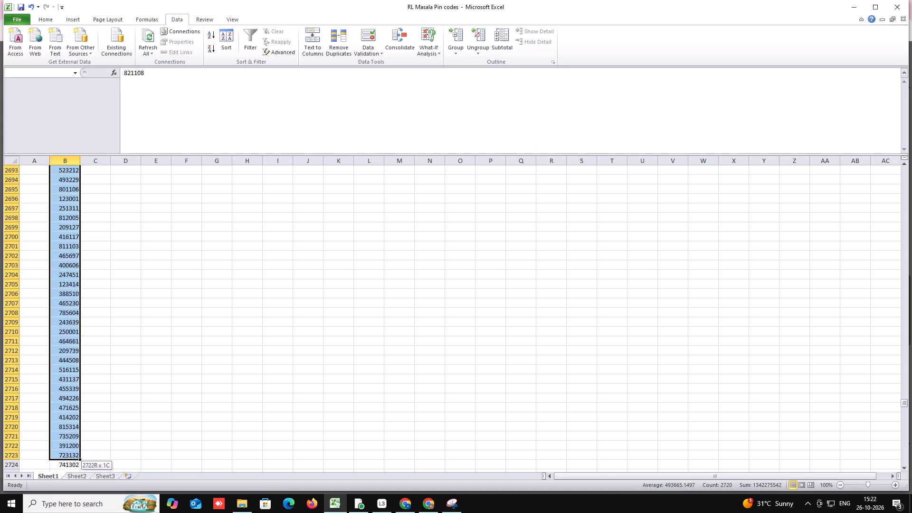
drag(70, 486, 66, 512)
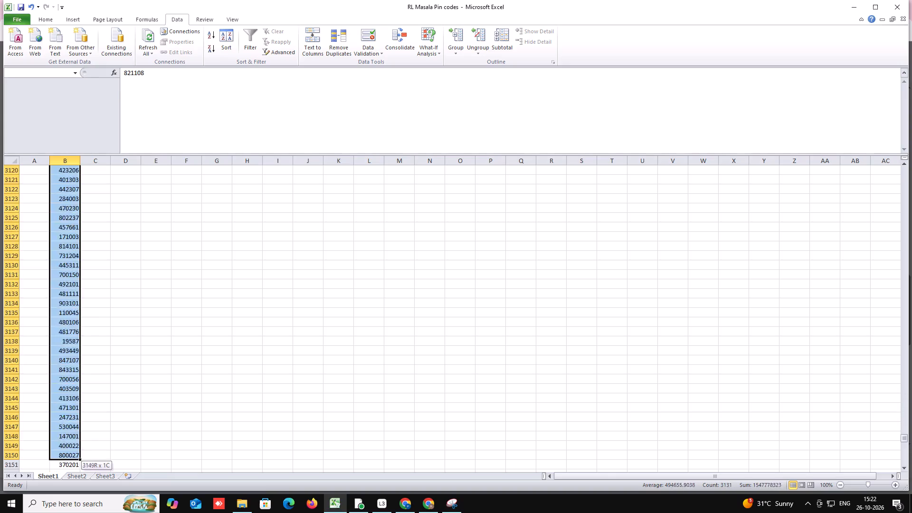
drag(66, 512, 66, 509)
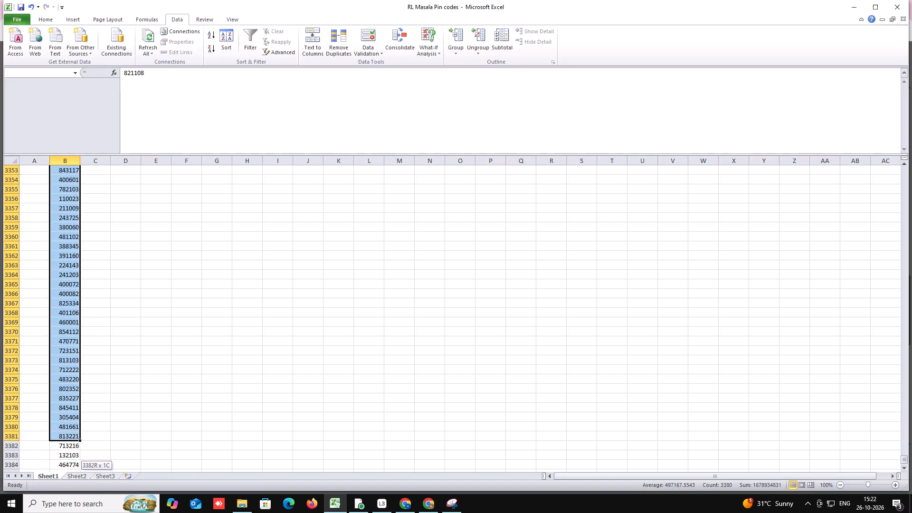
drag(66, 509, 65, 453)
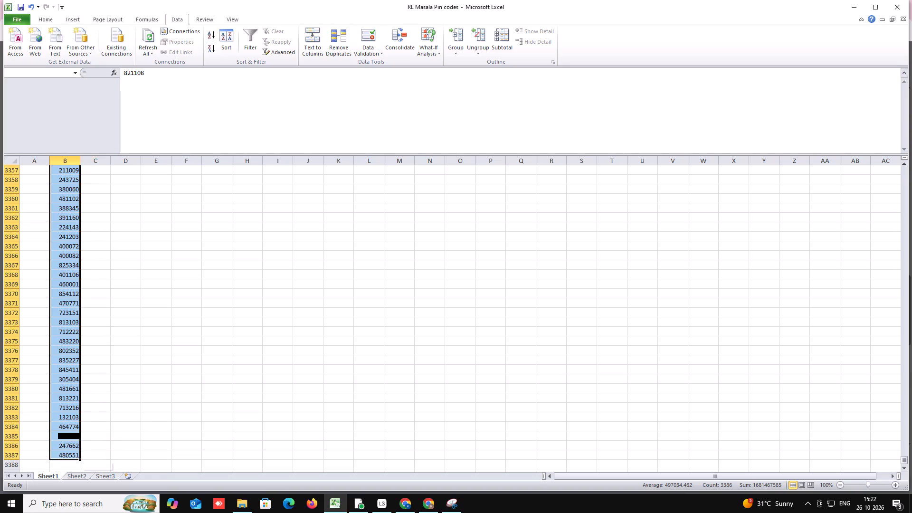
key(ctrl+c)
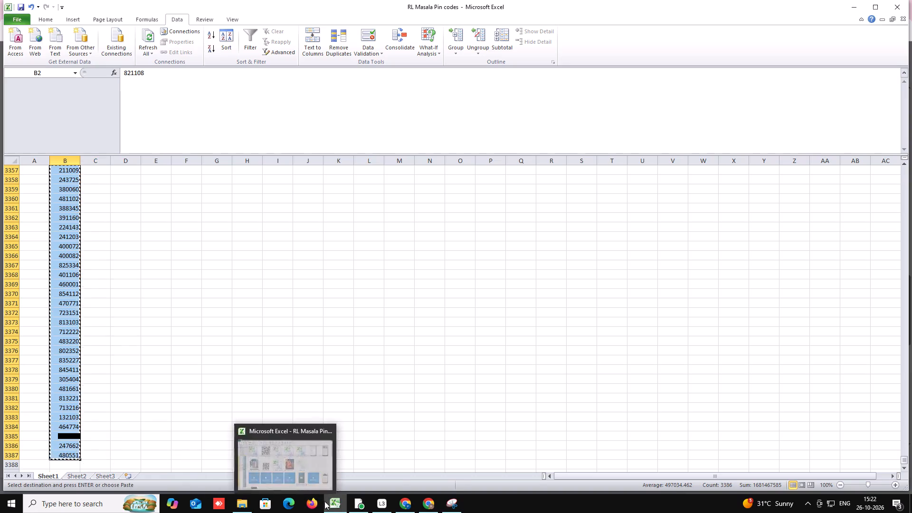
Switch to Ads Manager in Chrome and place the cursor in the bulk locations text box for Indian postal codes.
click(404, 503)
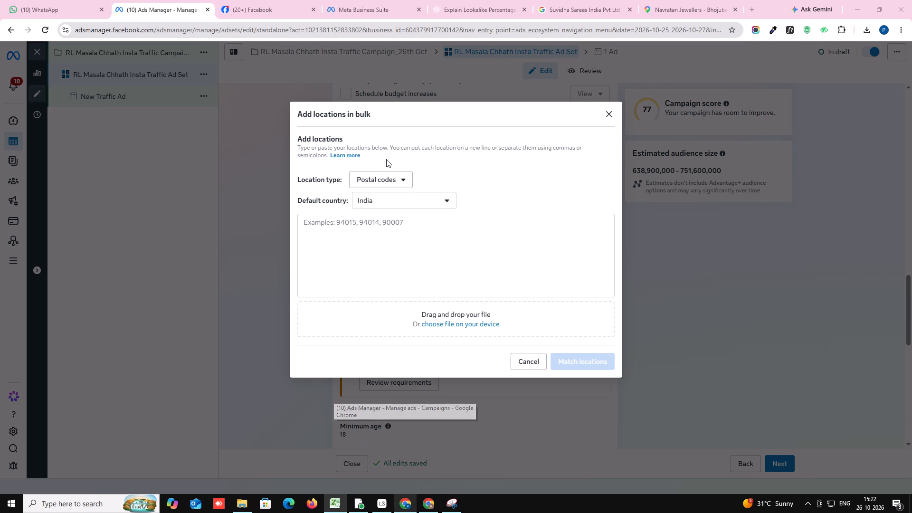
click(364, 225)
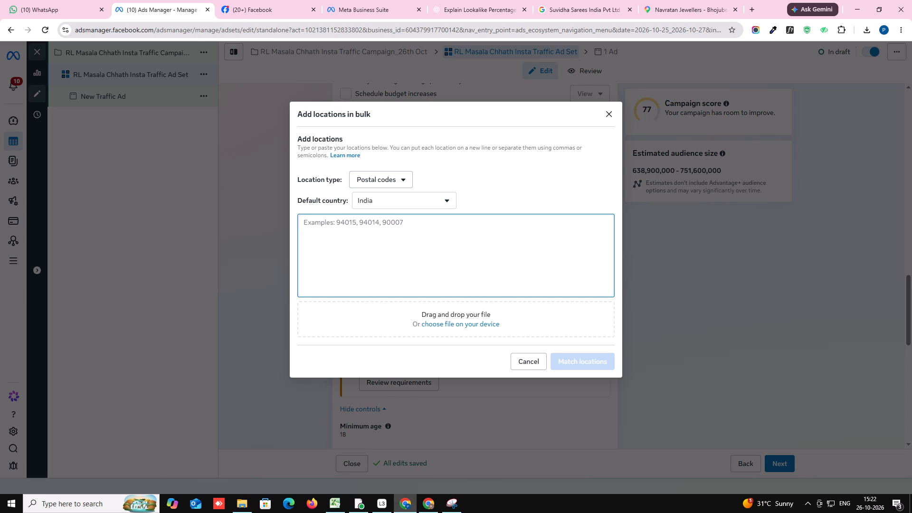
Paste the copied pin codes into the bulk locations box and match them as Indian postal codes.
key(ctrl+v)
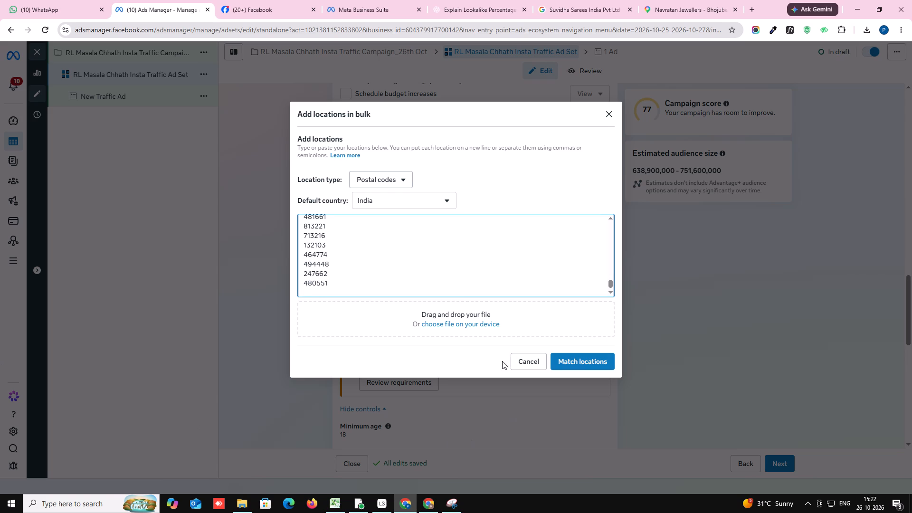
click(565, 355)
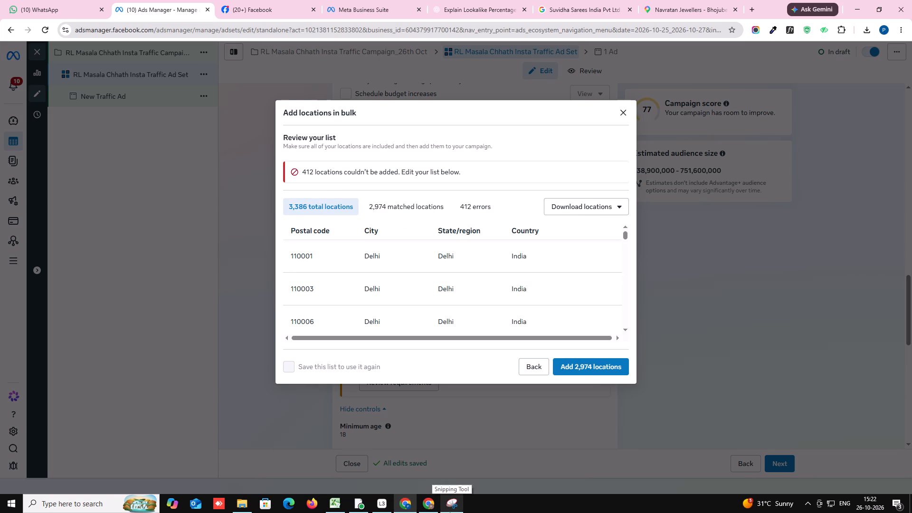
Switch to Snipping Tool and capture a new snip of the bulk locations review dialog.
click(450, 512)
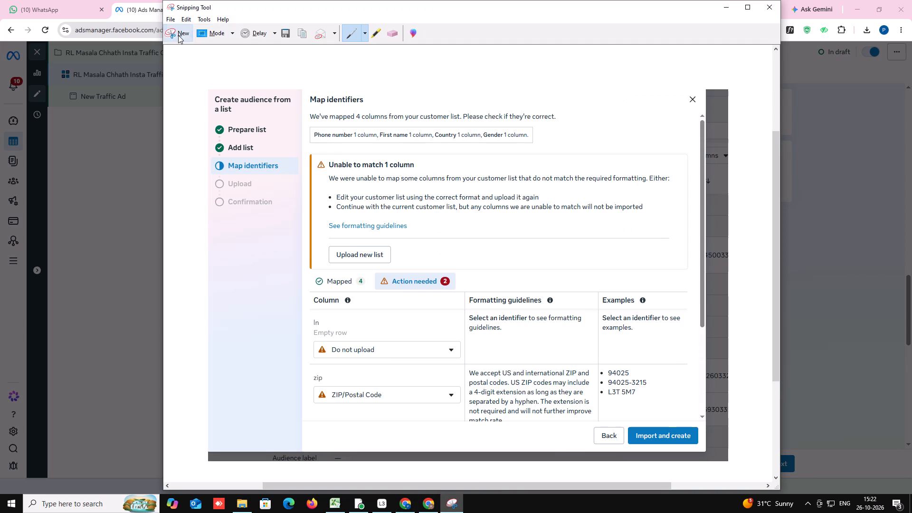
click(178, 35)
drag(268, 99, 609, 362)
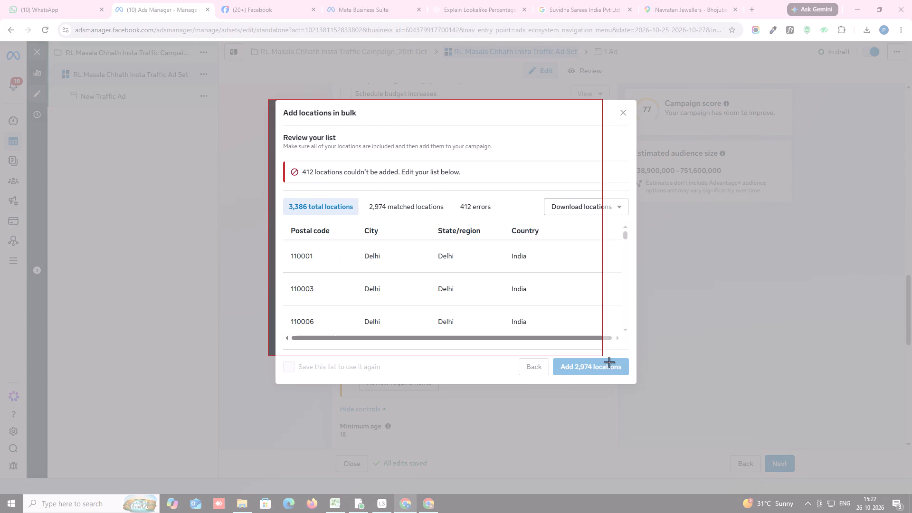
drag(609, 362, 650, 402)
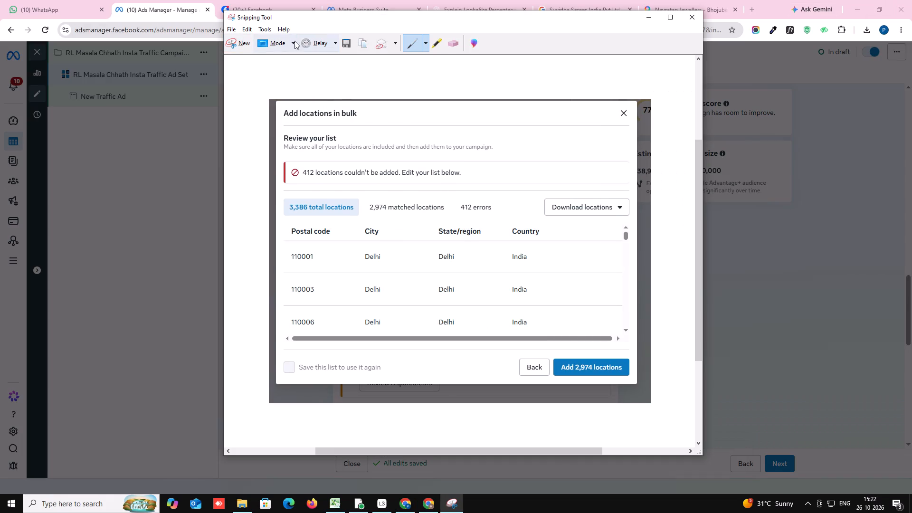
Capture a wider snip covering the campaign tree, ad set header and bulk locations review dialog, and minimise Snipping Tool.
click(244, 38)
drag(43, 37, 246, 126)
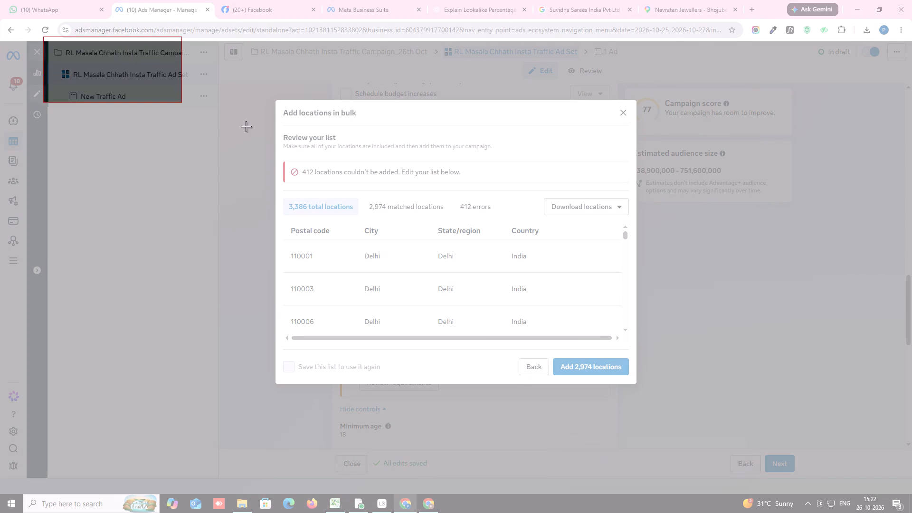
drag(246, 126, 711, 420)
click(712, 7)
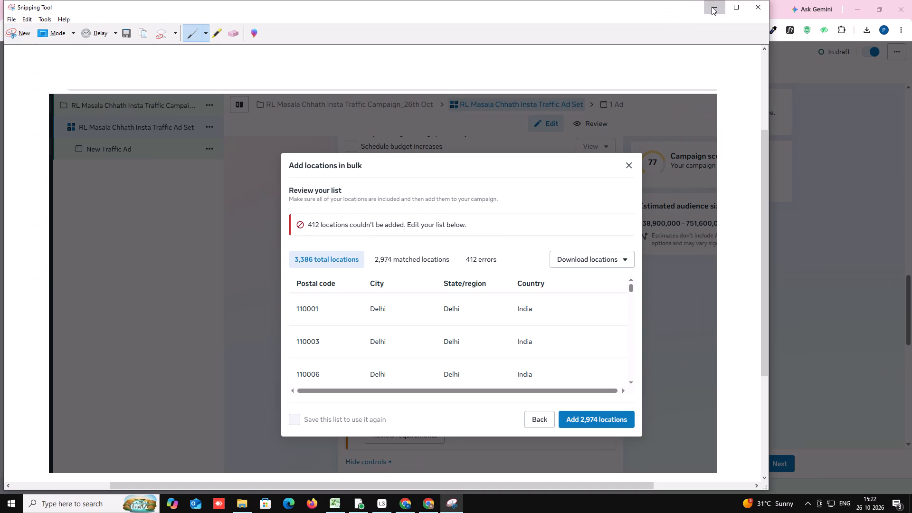
Add the matched postal code locations to the ad set's audience in Ads Manager.
click(581, 366)
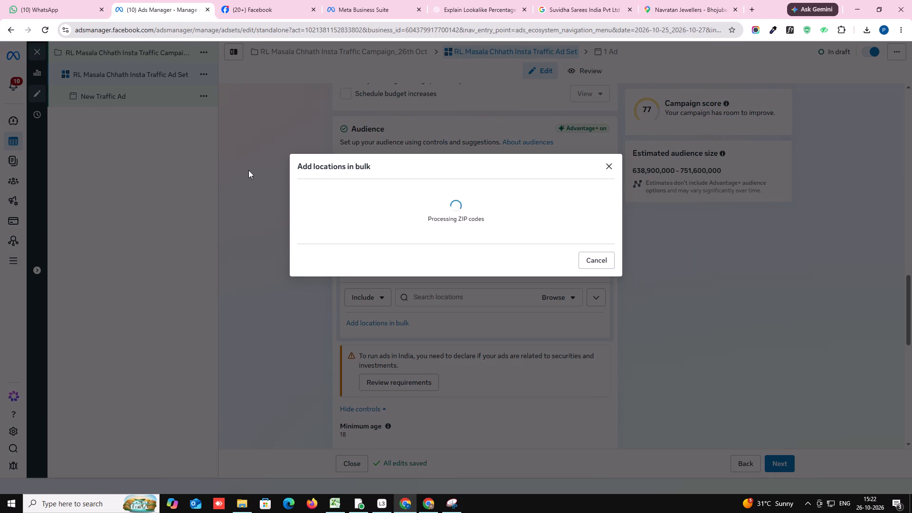